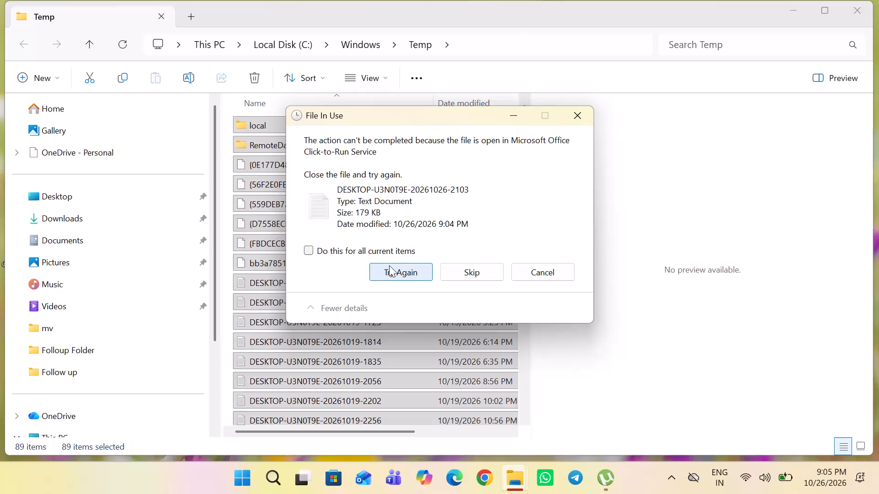
Skip all current in-use items while deleting the Windows Temp files, and close the Temp folder window.
{"action": "left_click", "coordinate": [310, 252]}
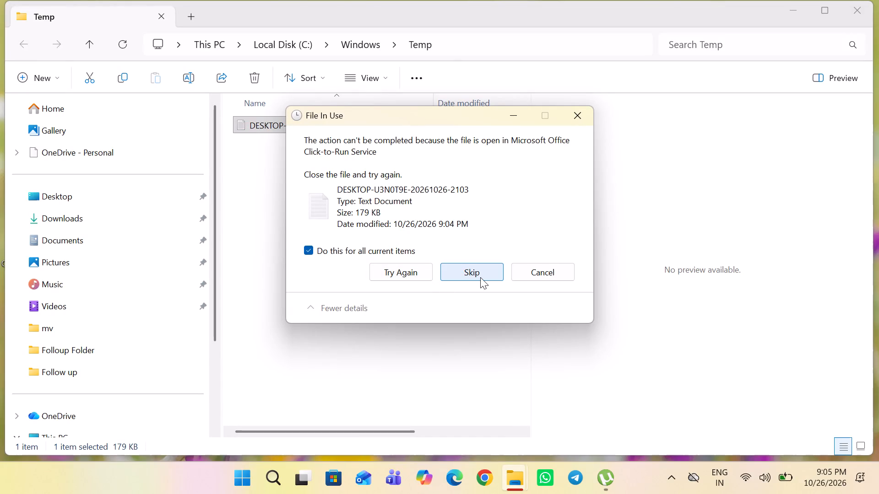
{"action": "left_click", "coordinate": [480, 276]}
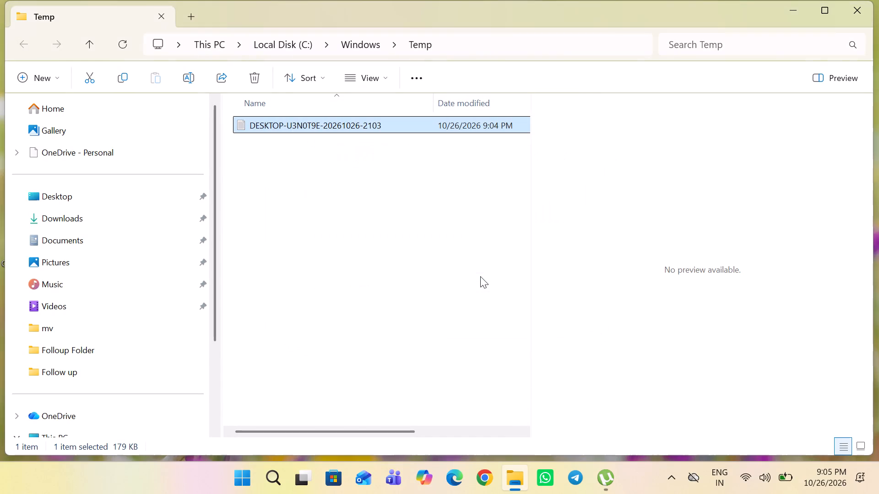
{"action": "left_click", "coordinate": [855, 9]}
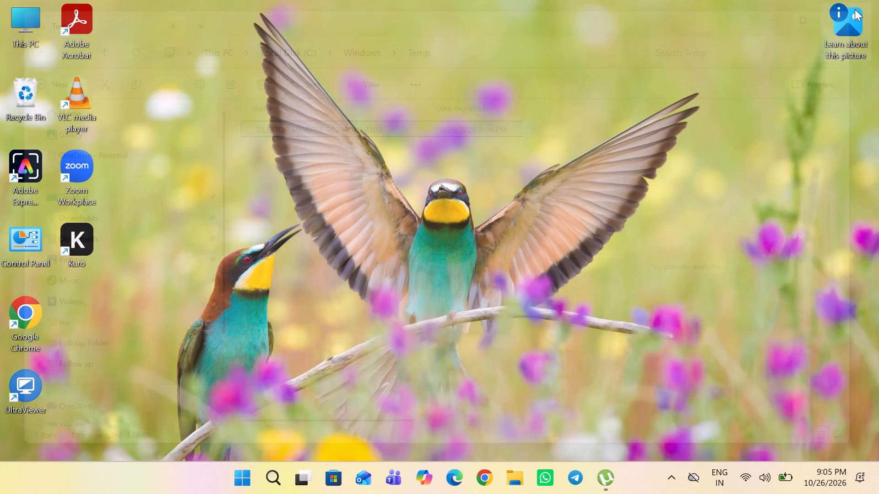
Refresh the desktop three times.
{"action": "right_click", "coordinate": [528, 228]}
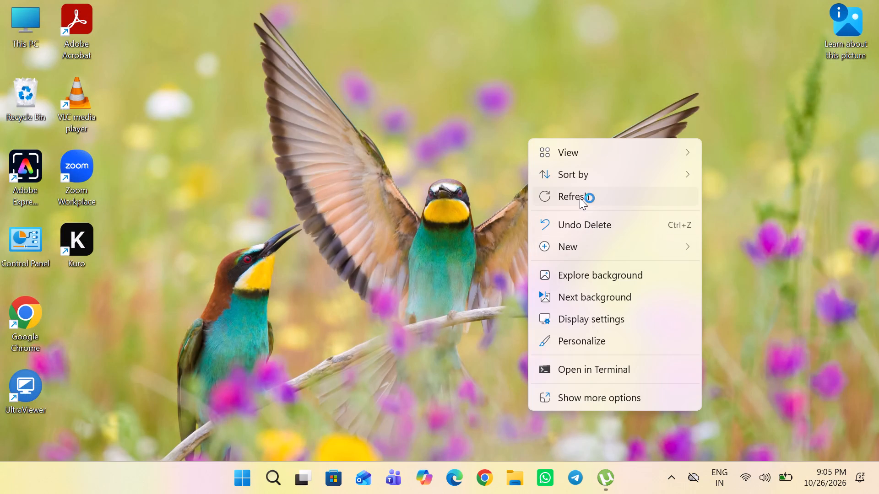
{"action": "left_click", "coordinate": [579, 197]}
{"action": "right_click", "coordinate": [579, 197]}
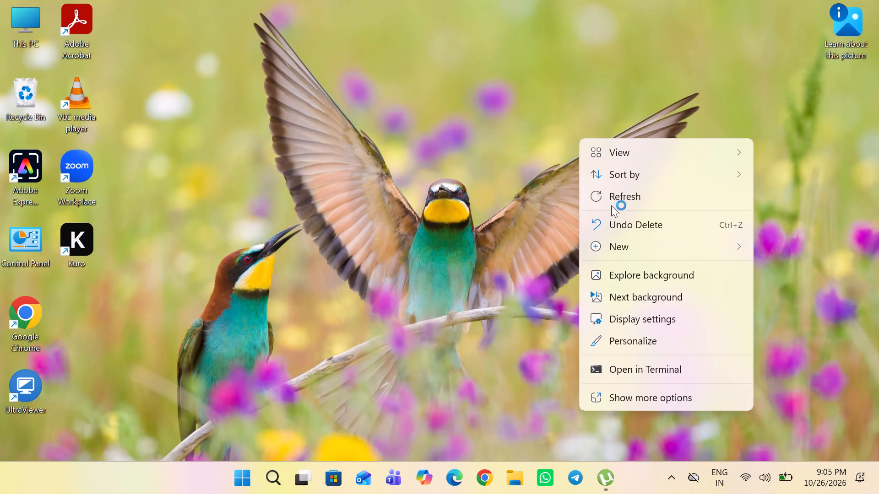
{"action": "left_click", "coordinate": [620, 203]}
{"action": "right_click", "coordinate": [620, 203]}
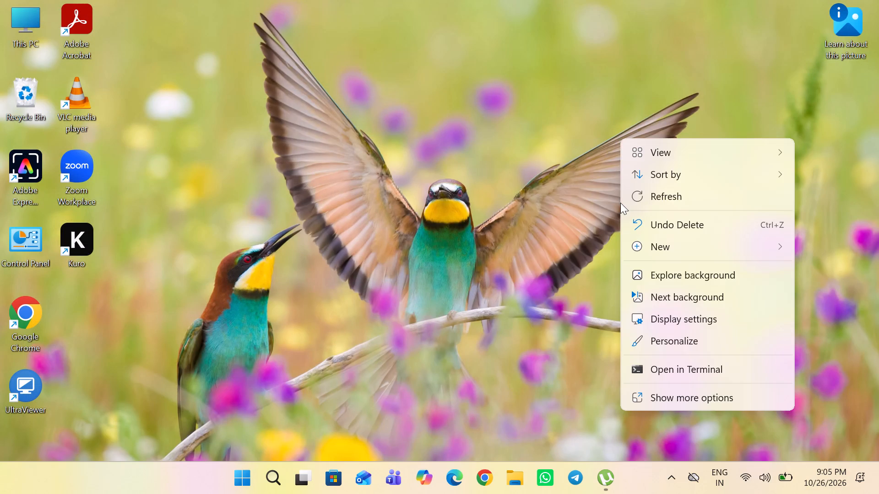
{"action": "left_click", "coordinate": [672, 196]}
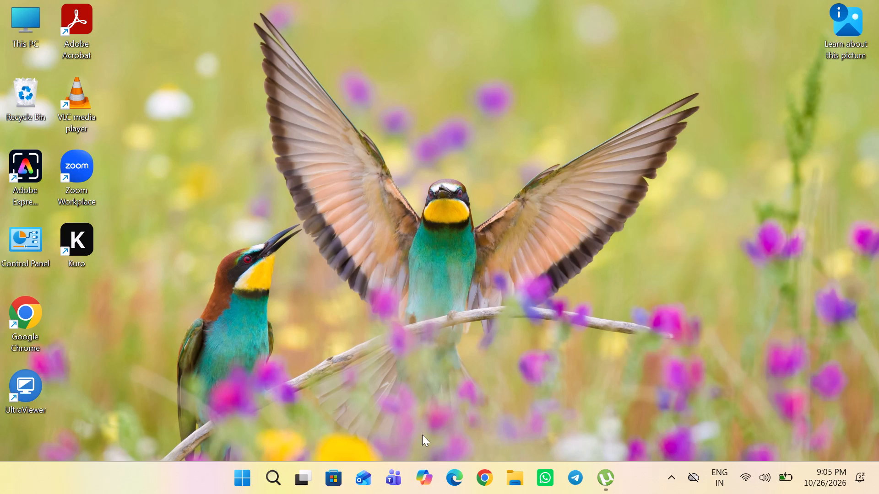
Open Folloup Folder in File Explorer and enter its Page Follow up Data subfolder.
{"action": "left_click", "coordinate": [512, 475]}
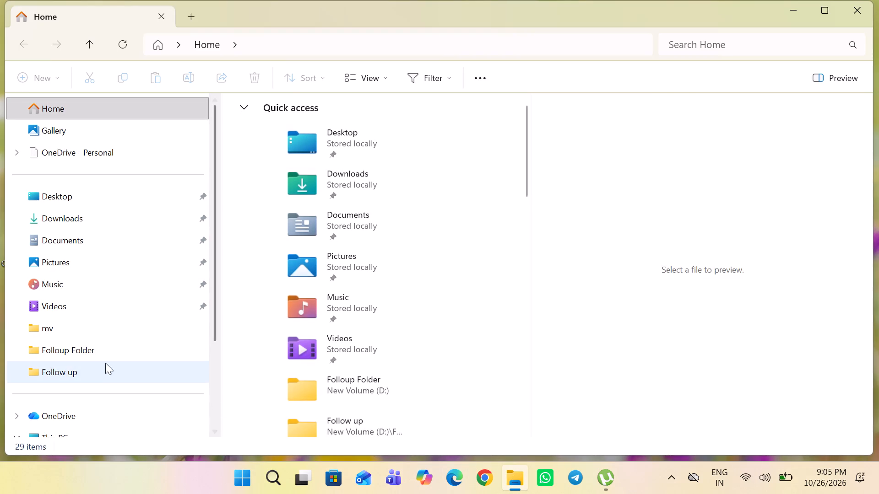
{"action": "left_click", "coordinate": [89, 352]}
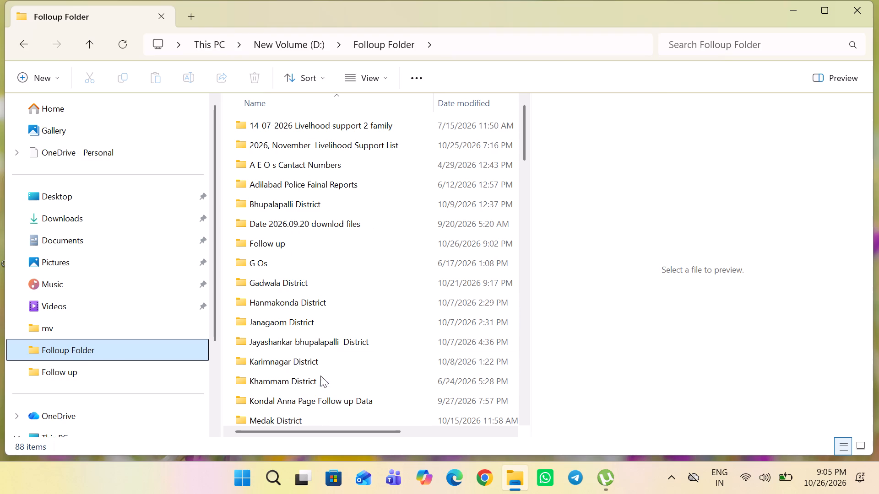
{"action": "scroll", "coordinate": [320, 378], "scroll_direction": "down", "scroll_amount": 1}
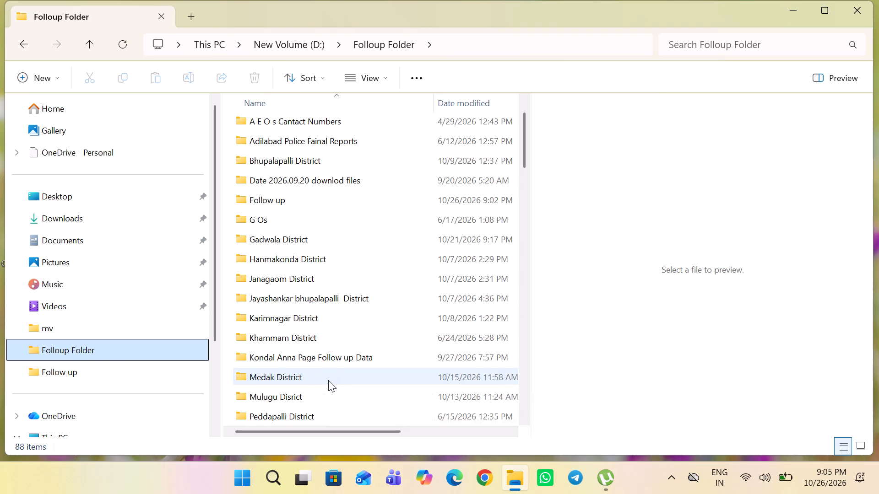
{"action": "scroll", "coordinate": [328, 380], "scroll_direction": "down", "scroll_amount": 2}
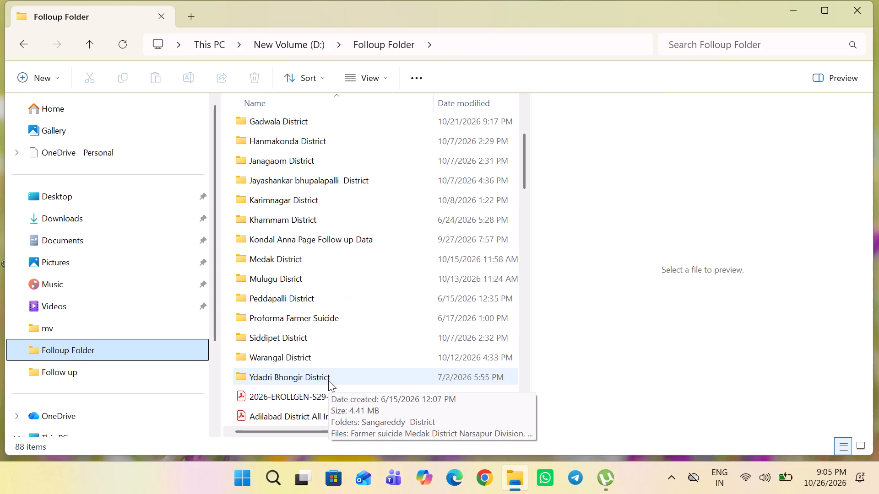
{"action": "double_click", "coordinate": [322, 241]}
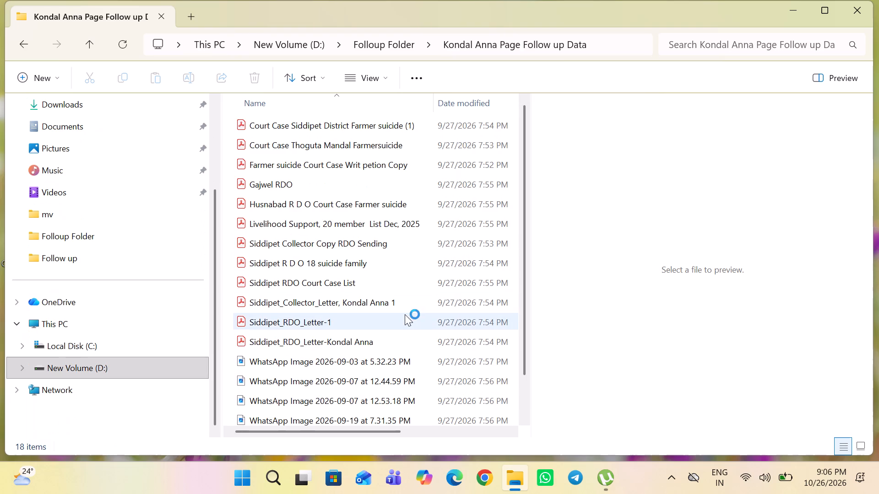
Look through the documents and images in the Page Follow up Data folder.
{"action": "scroll", "coordinate": [405, 314], "scroll_direction": "down", "scroll_amount": 6}
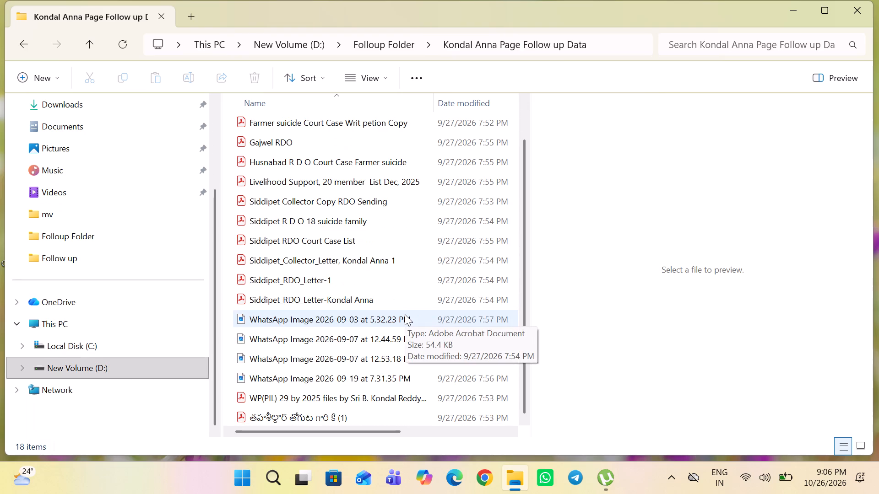
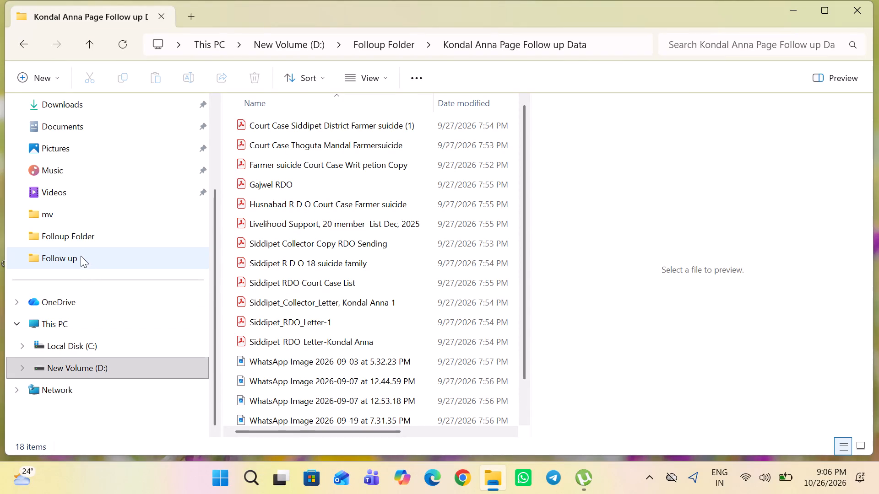
Look through the district folders and documents in Folloup Folder for the farmer suicide records.
{"action": "left_click", "coordinate": [88, 235]}
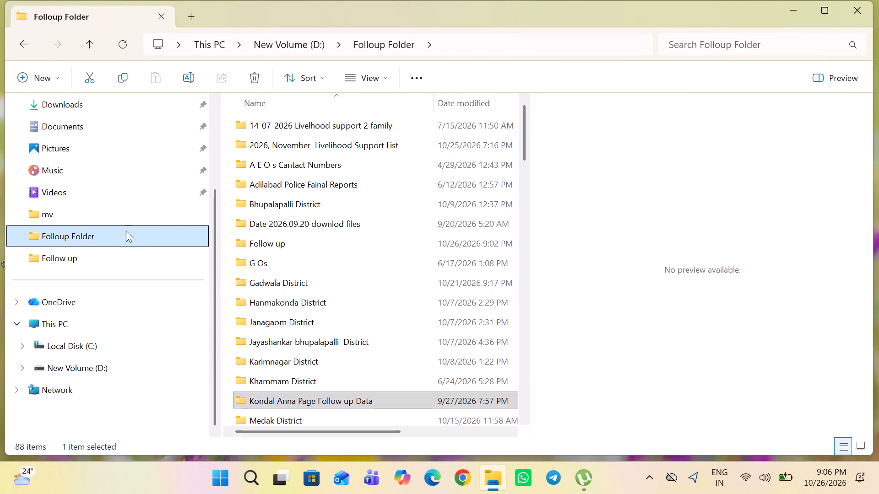
{"action": "scroll", "coordinate": [361, 333], "scroll_direction": "down", "scroll_amount": 6}
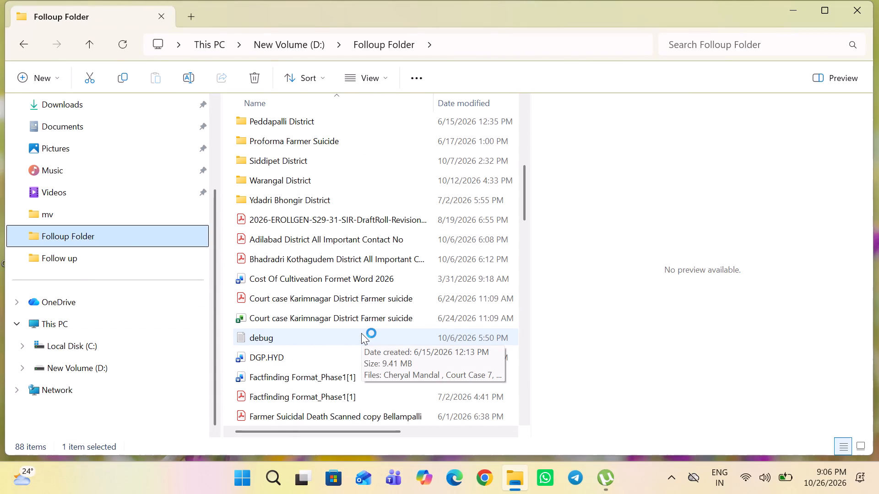
{"action": "scroll", "coordinate": [361, 333], "scroll_direction": "down", "scroll_amount": 3}
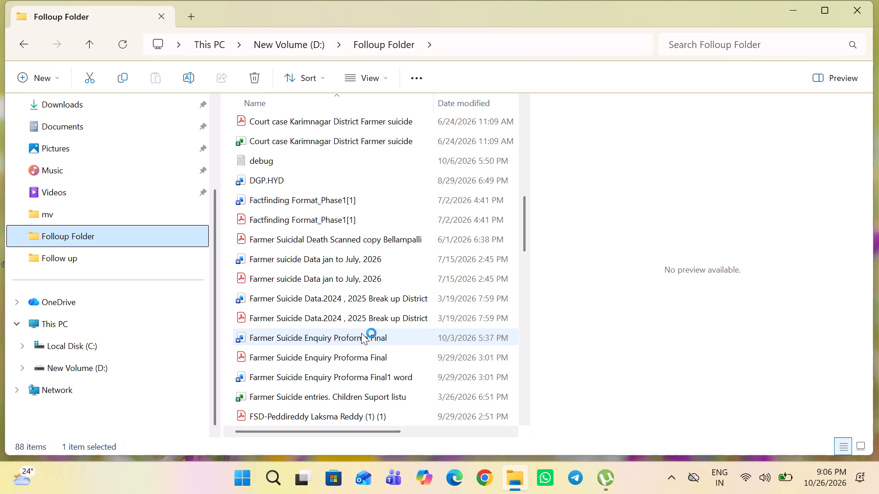
{"action": "scroll", "coordinate": [361, 333], "scroll_direction": "down", "scroll_amount": 2}
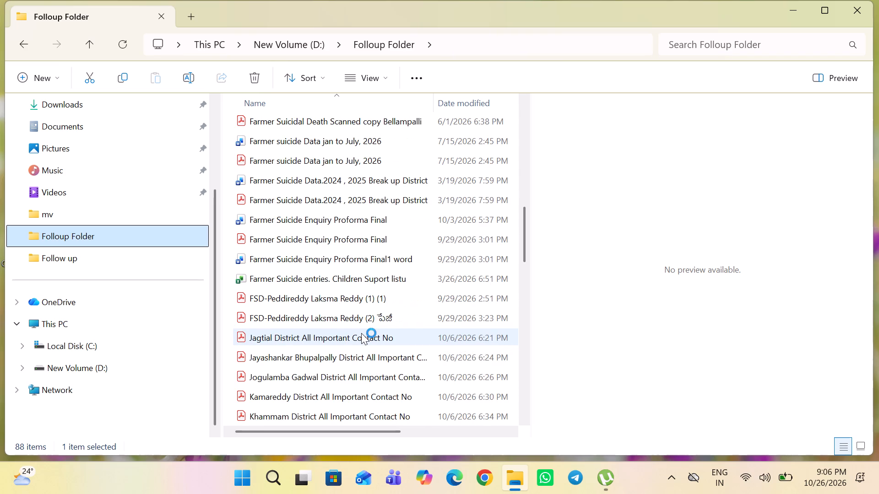
{"action": "scroll", "coordinate": [361, 333], "scroll_direction": "down", "scroll_amount": 3}
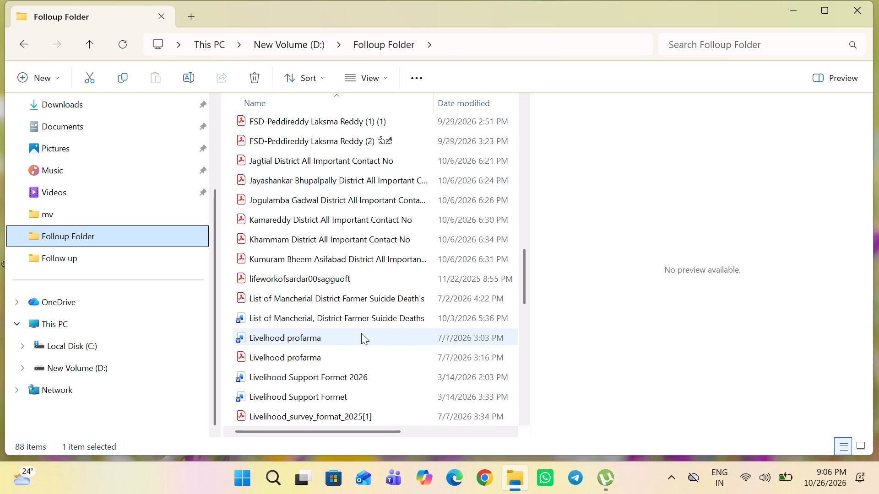
{"action": "scroll", "coordinate": [361, 333], "scroll_direction": "down", "scroll_amount": 10}
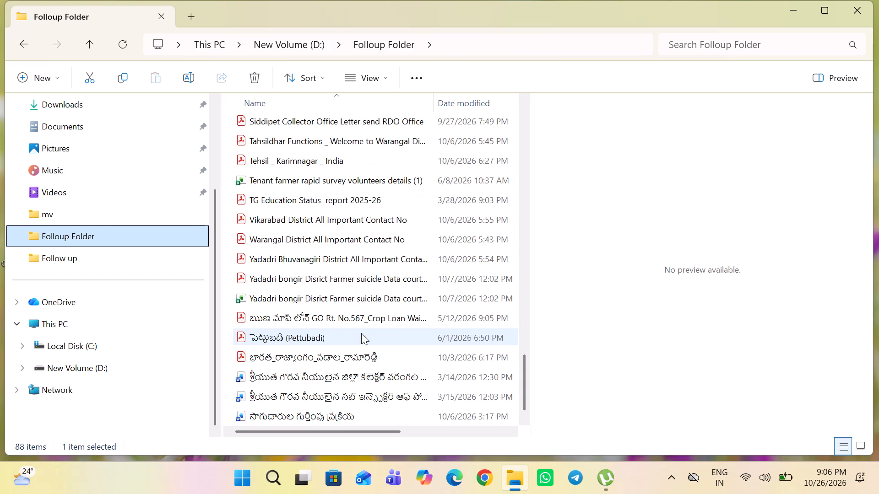
{"action": "scroll", "coordinate": [361, 333], "scroll_direction": "down", "scroll_amount": 3}
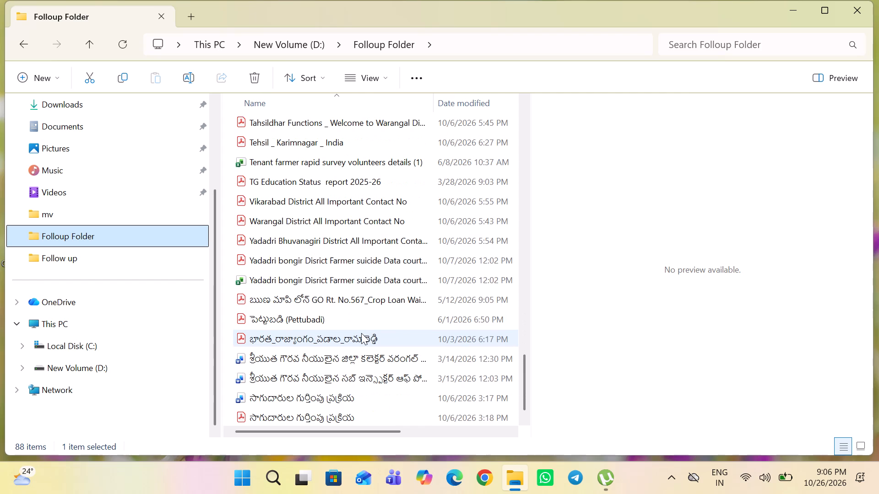
{"action": "scroll", "coordinate": [361, 333], "scroll_direction": "up", "scroll_amount": 5}
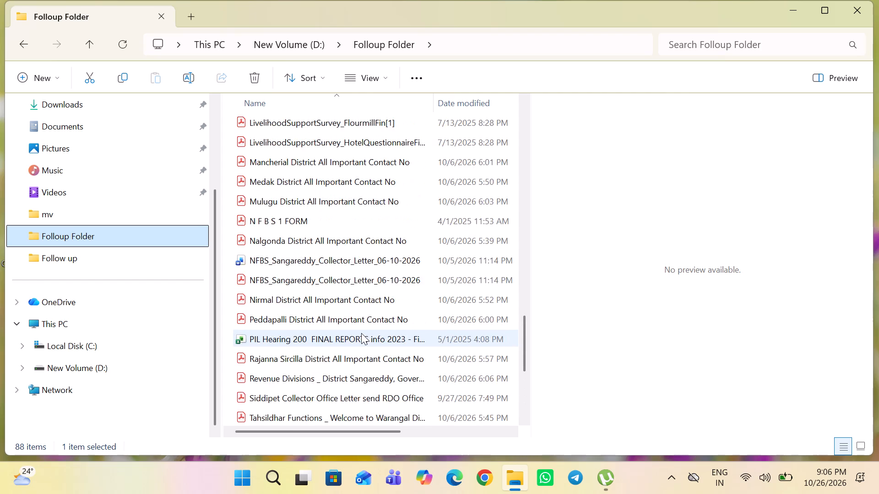
{"action": "scroll", "coordinate": [361, 333], "scroll_direction": "up", "scroll_amount": 6}
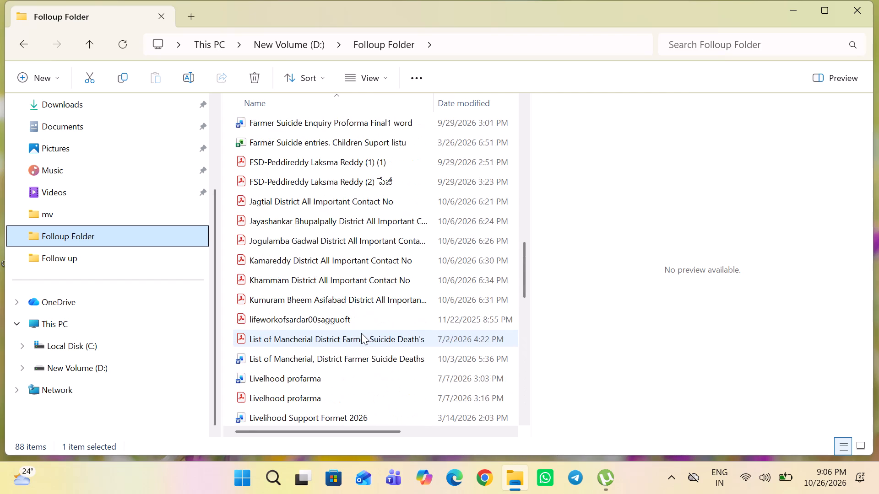
{"action": "scroll", "coordinate": [361, 333], "scroll_direction": "up", "scroll_amount": 1}
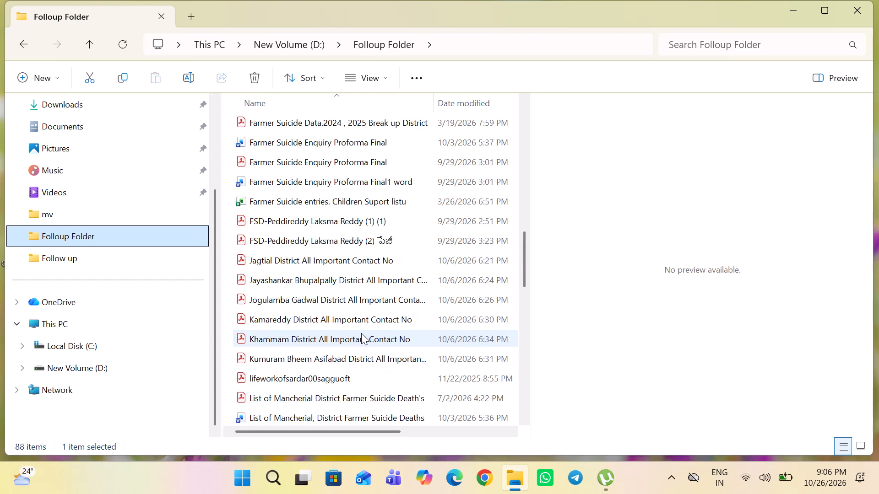
{"action": "scroll", "coordinate": [328, 300], "scroll_direction": "up", "scroll_amount": 2}
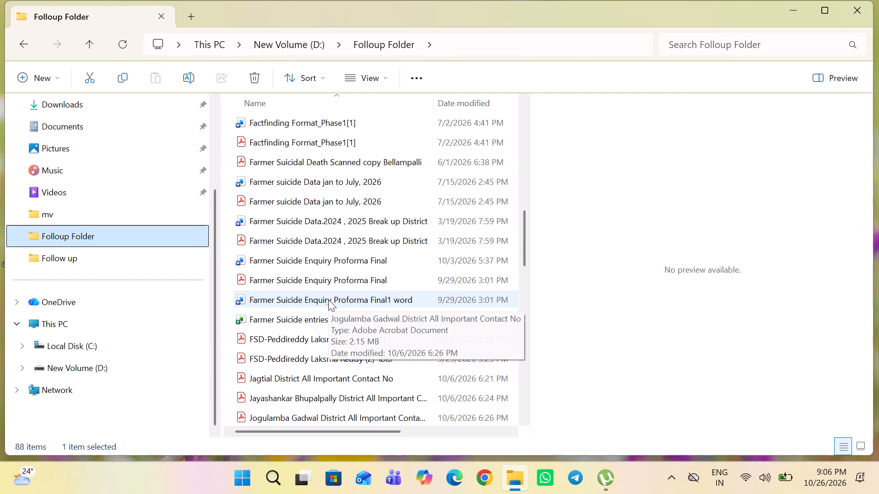
{"action": "scroll", "coordinate": [328, 300], "scroll_direction": "up", "scroll_amount": 2}
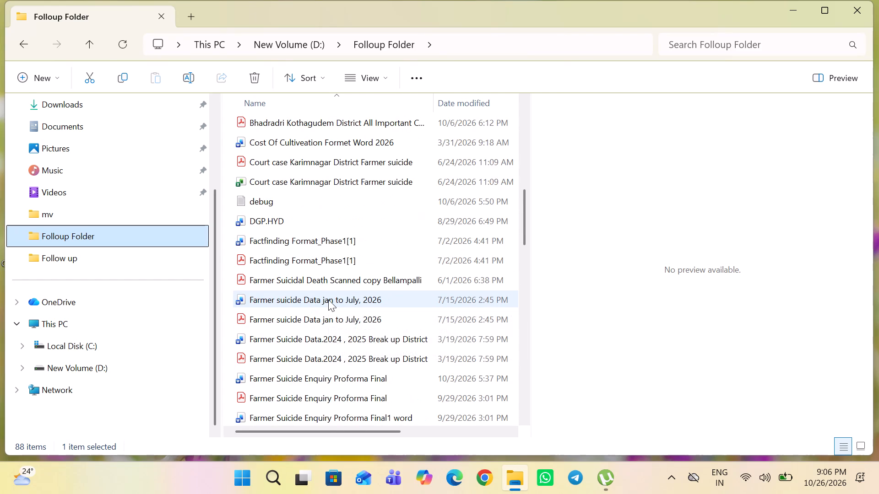
{"action": "scroll", "coordinate": [328, 300], "scroll_direction": "up", "scroll_amount": 1}
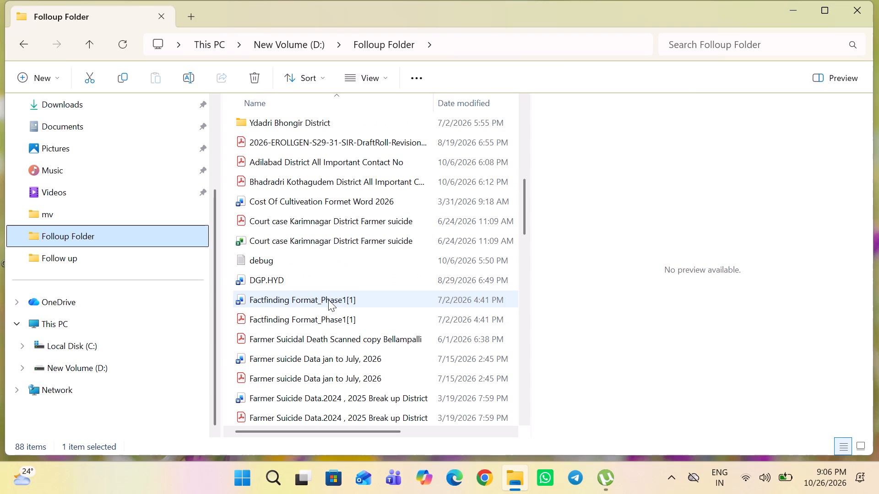
{"action": "scroll", "coordinate": [328, 300], "scroll_direction": "up", "scroll_amount": 2}
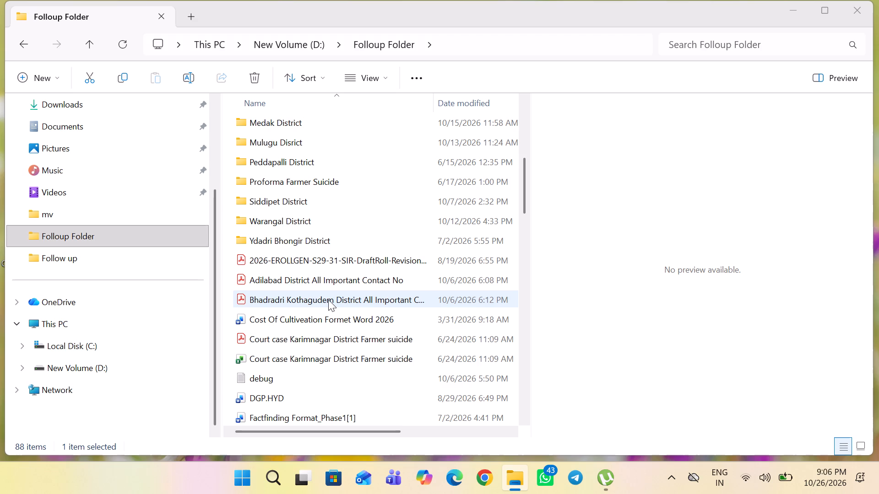
{"action": "scroll", "coordinate": [328, 300], "scroll_direction": "down", "scroll_amount": 2}
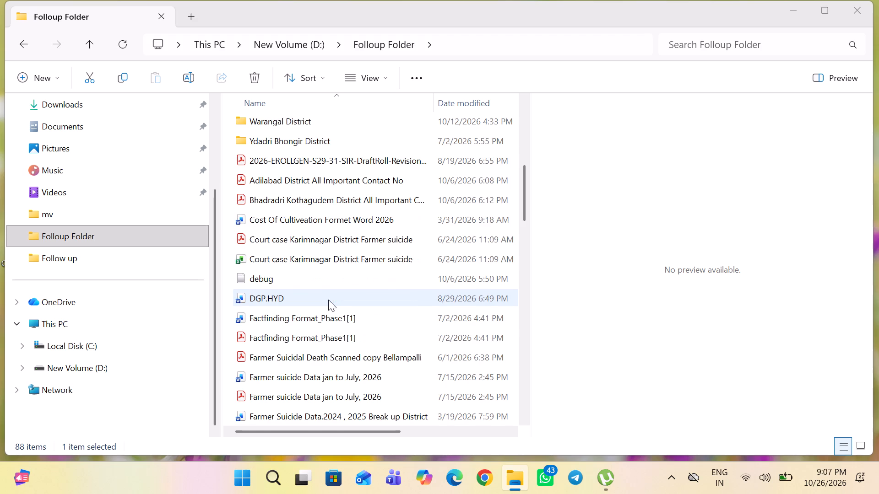
{"action": "scroll", "coordinate": [328, 300], "scroll_direction": "down", "scroll_amount": 2}
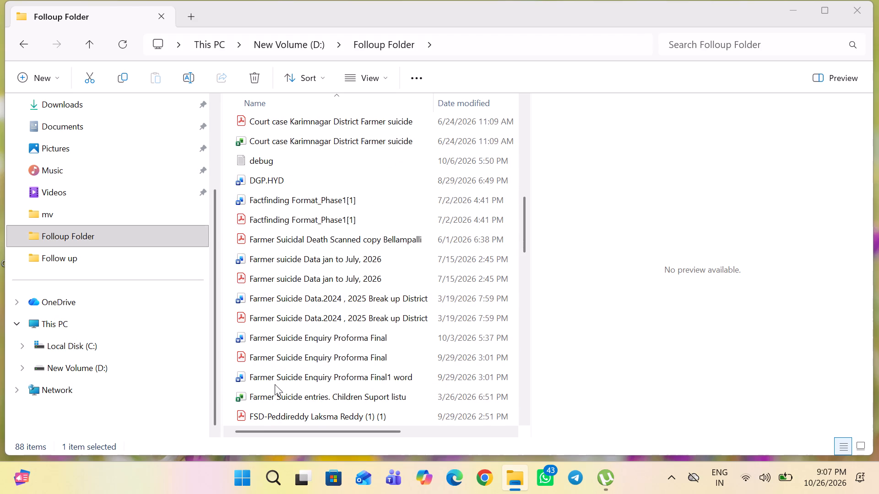
Open the PIL Hearing 200 FINAL REPORTS workbook from the Follow up folder in Excel and dismiss the document recovery list.
{"action": "left_click", "coordinate": [75, 252]}
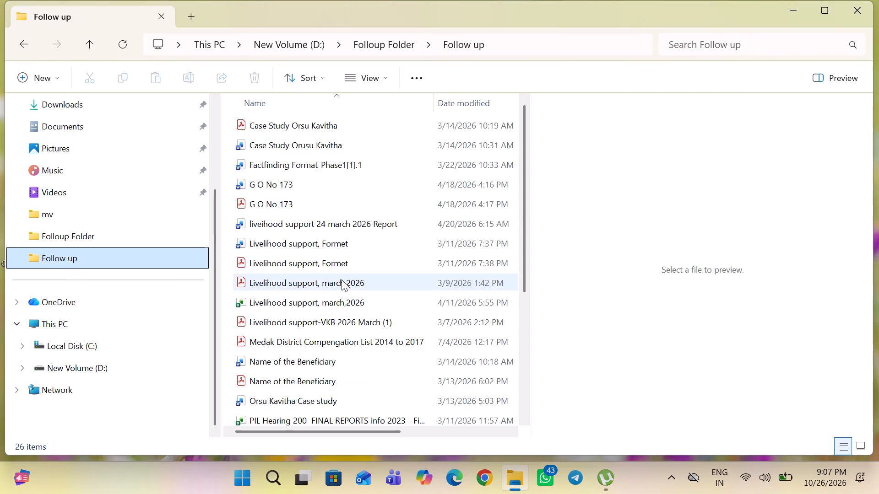
{"action": "scroll", "coordinate": [378, 289], "scroll_direction": "down", "scroll_amount": 2}
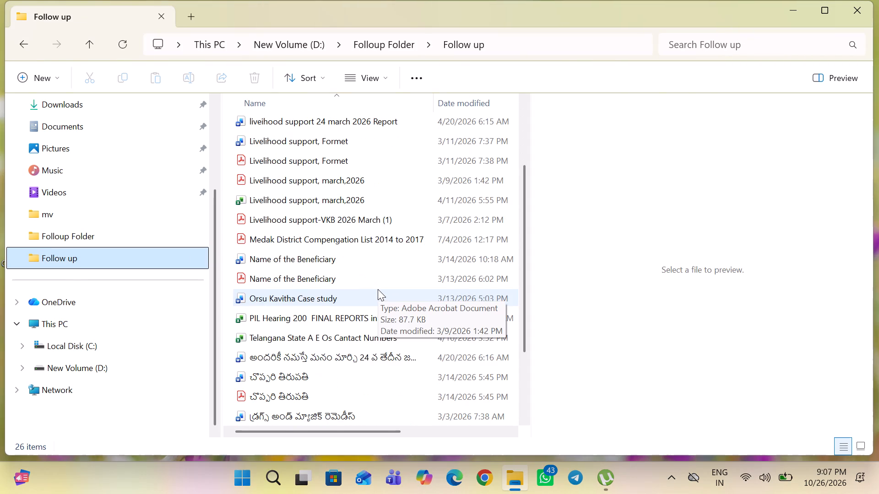
{"action": "double_click", "coordinate": [347, 313]}
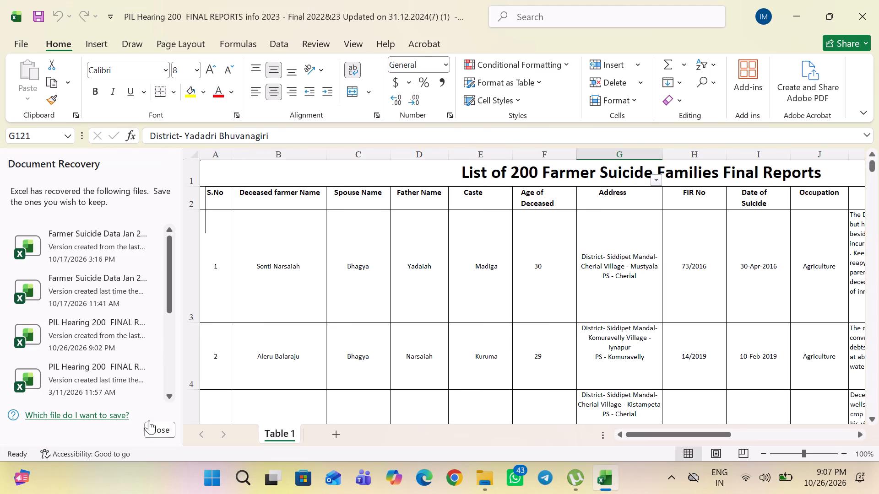
{"action": "left_click", "coordinate": [157, 424]}
{"action": "left_click", "coordinate": [315, 231]}
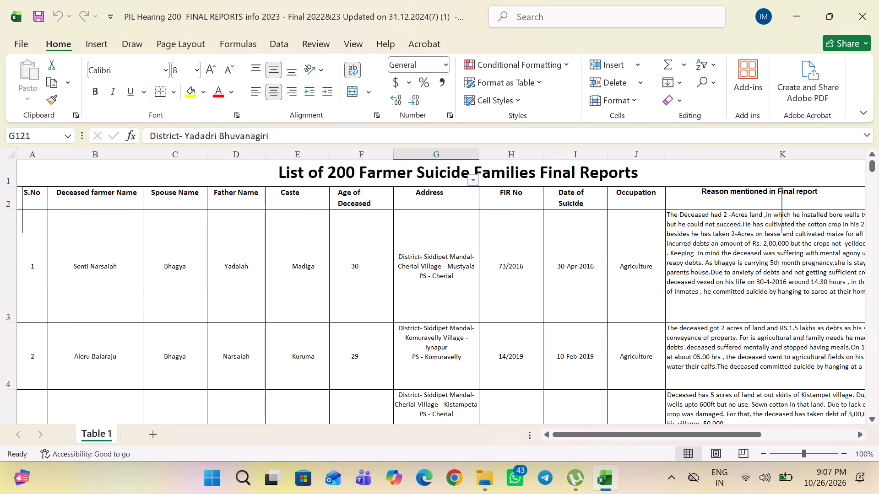
Filter the Address column to only the four Sangareddy district entries: three in Kondapur mandal and one in Zaheerabad mandal.
{"action": "left_click", "coordinate": [472, 177]}
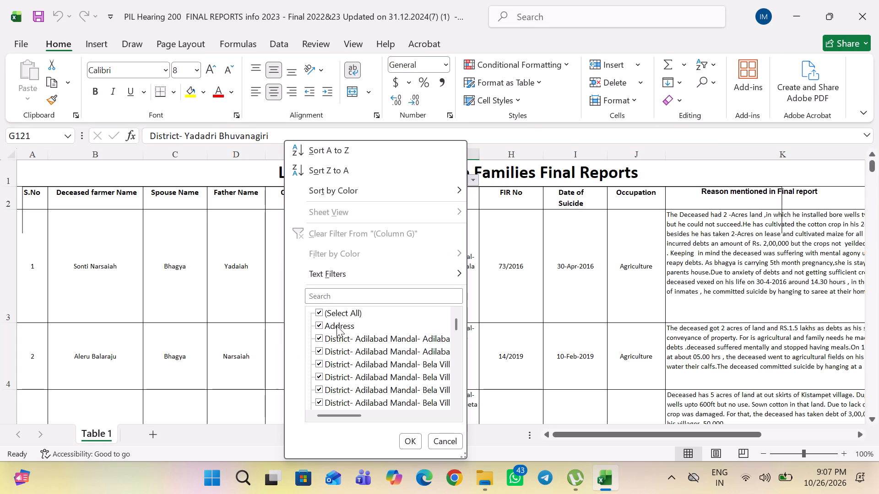
{"action": "left_click", "coordinate": [319, 311]}
{"action": "scroll", "coordinate": [335, 322], "scroll_direction": "down", "scroll_amount": 7}
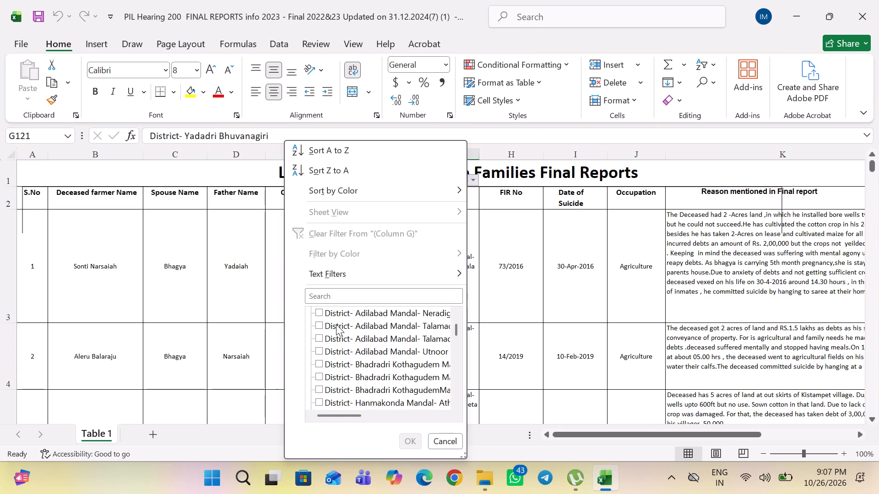
{"action": "scroll", "coordinate": [336, 324], "scroll_direction": "down", "scroll_amount": 16}
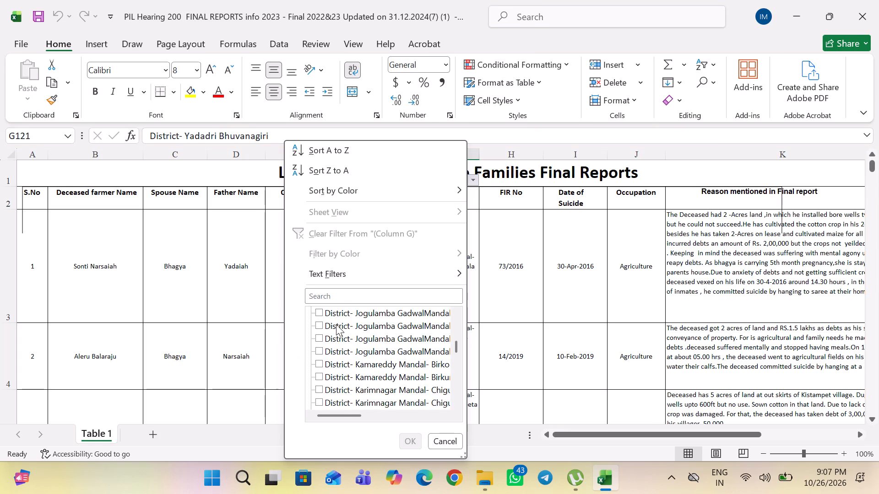
{"action": "scroll", "coordinate": [336, 324], "scroll_direction": "down", "scroll_amount": 14}
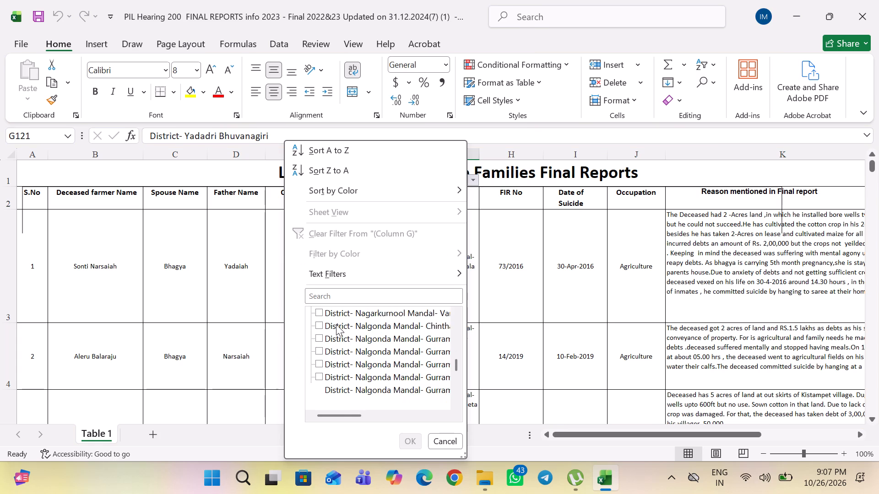
{"action": "scroll", "coordinate": [336, 324], "scroll_direction": "down", "scroll_amount": 10}
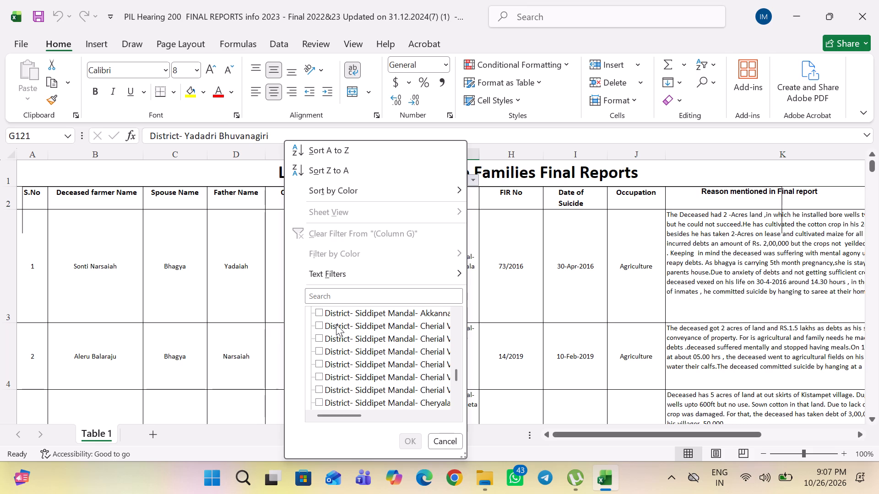
{"action": "scroll", "coordinate": [352, 352], "scroll_direction": "down", "scroll_amount": 2}
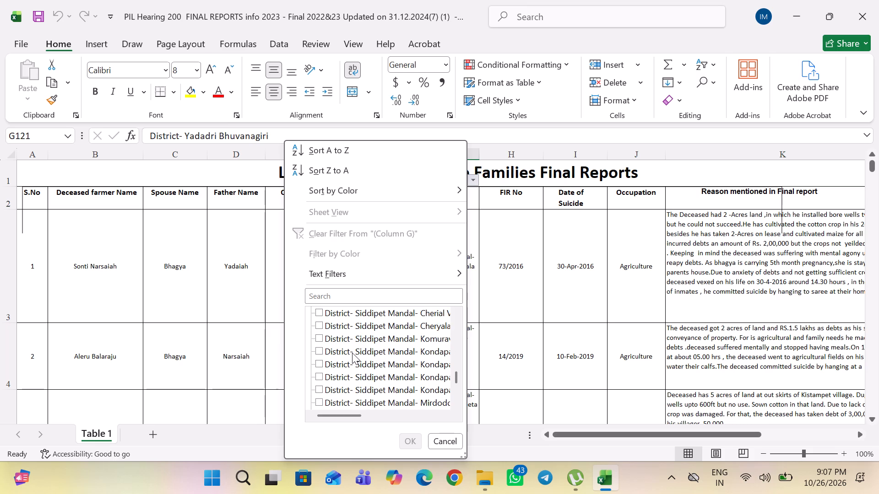
{"action": "scroll", "coordinate": [352, 353], "scroll_direction": "down", "scroll_amount": 5}
{"action": "scroll", "coordinate": [352, 353], "scroll_direction": "up", "scroll_amount": 6}
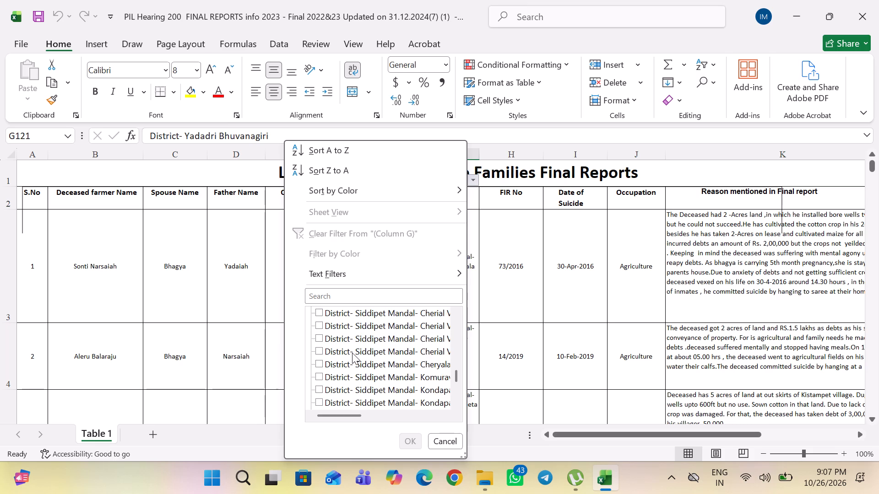
{"action": "scroll", "coordinate": [352, 353], "scroll_direction": "up", "scroll_amount": 3}
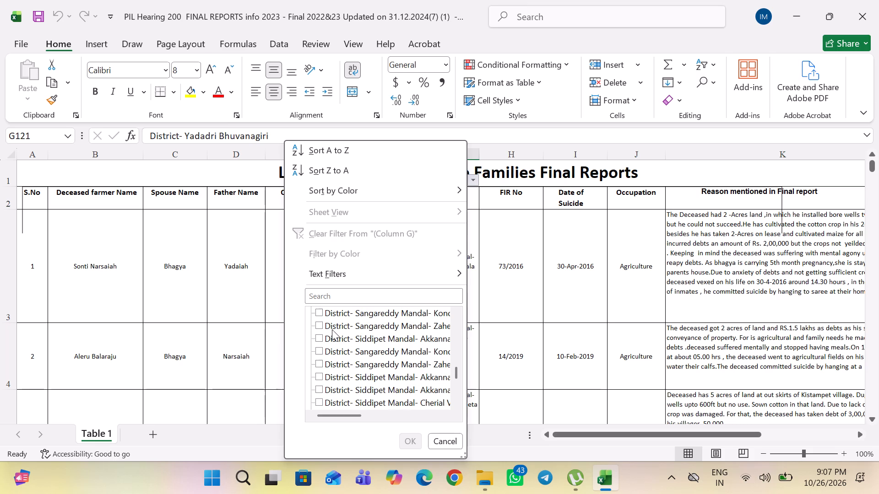
{"action": "left_click", "coordinate": [319, 326]}
{"action": "left_click", "coordinate": [317, 339]}
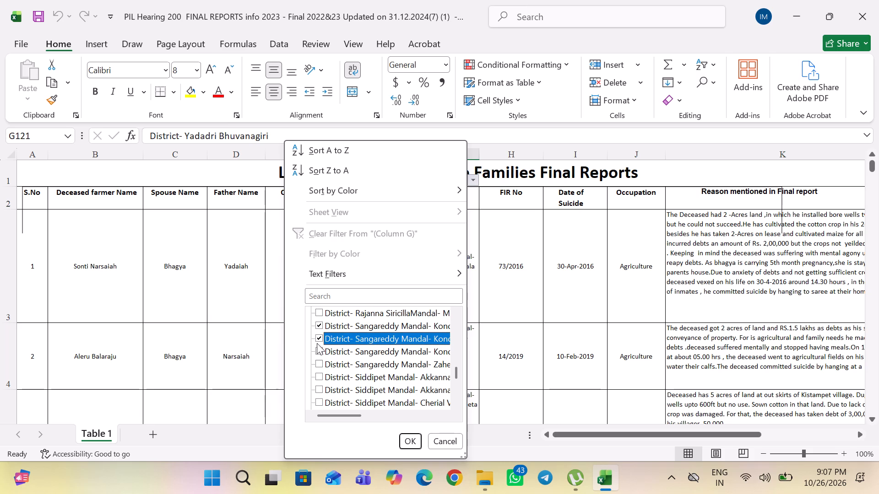
{"action": "left_click", "coordinate": [319, 351]}
{"action": "left_click", "coordinate": [319, 365]}
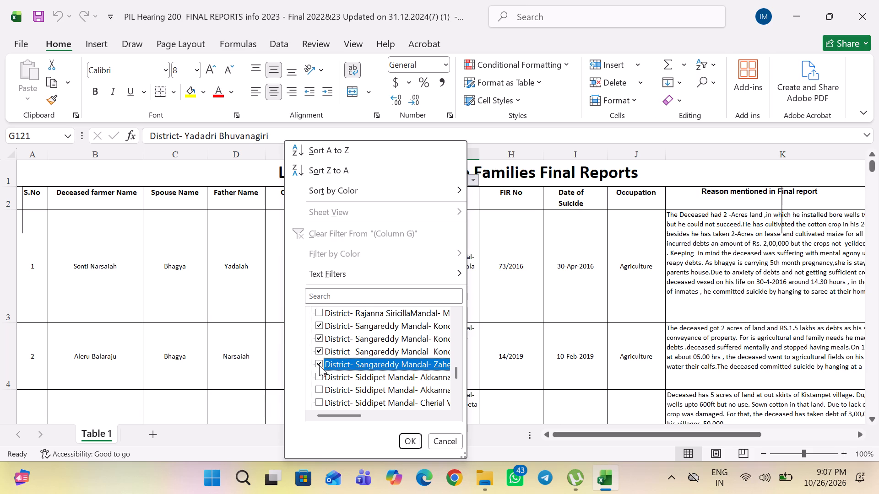
{"action": "left_click", "coordinate": [412, 440]}
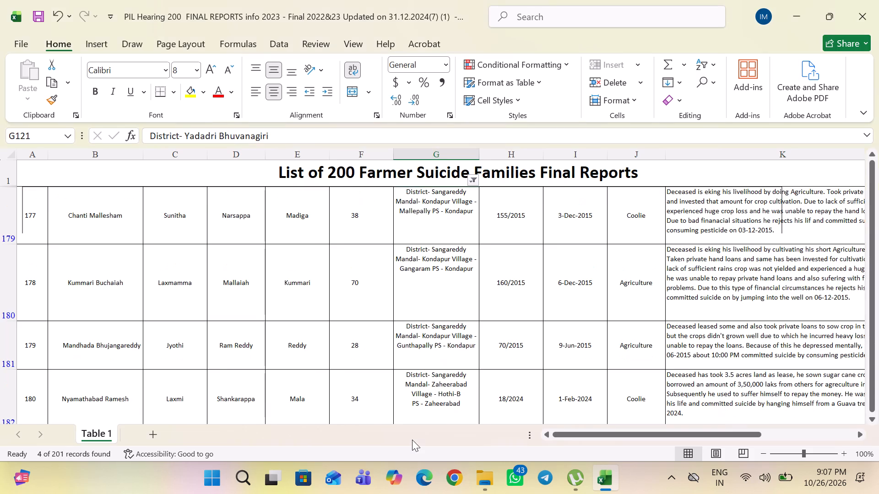
Copy the sheet title together with all the filtered Sangareddy rows, from serial number 177 through 180.
{"action": "left_click_drag", "start_coordinate": [38, 168], "coordinate": [518, 367]}
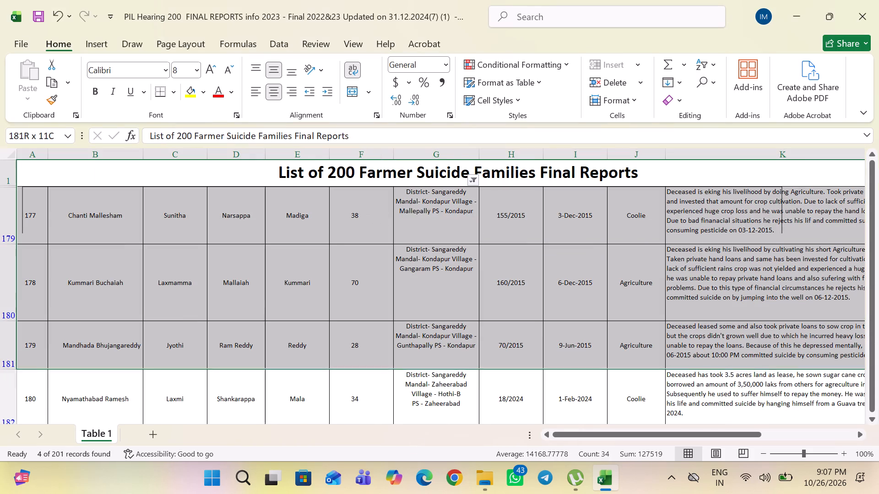
{"action": "left_click_drag", "start_coordinate": [518, 367], "coordinate": [543, 390]}
{"action": "right_click", "coordinate": [366, 299]}
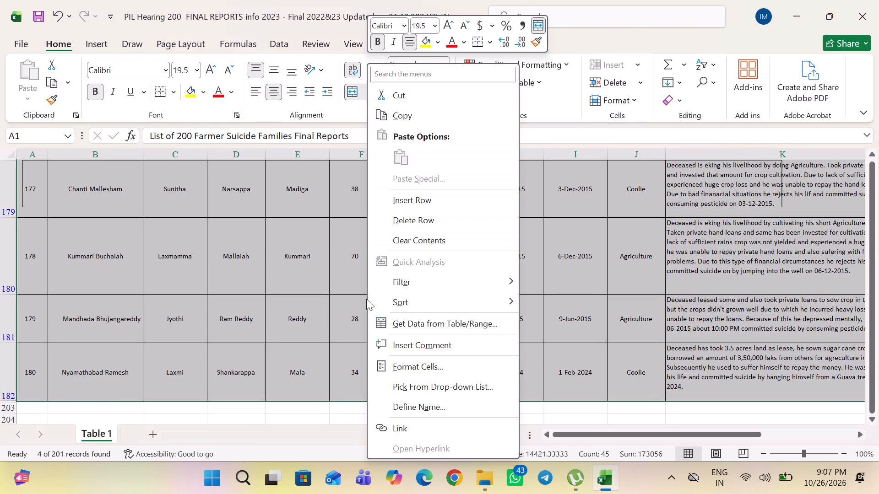
{"action": "left_click", "coordinate": [405, 113]}
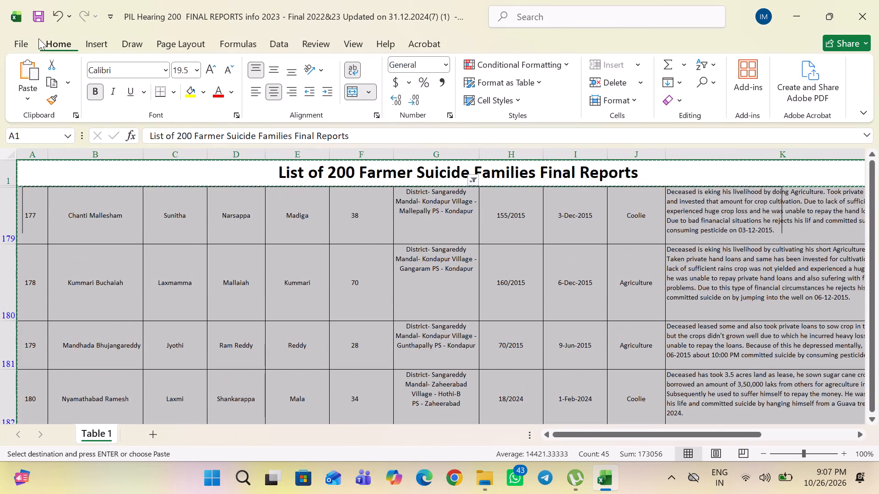
Create a new blank workbook.
{"action": "left_click", "coordinate": [19, 40]}
{"action": "left_click", "coordinate": [179, 131]}
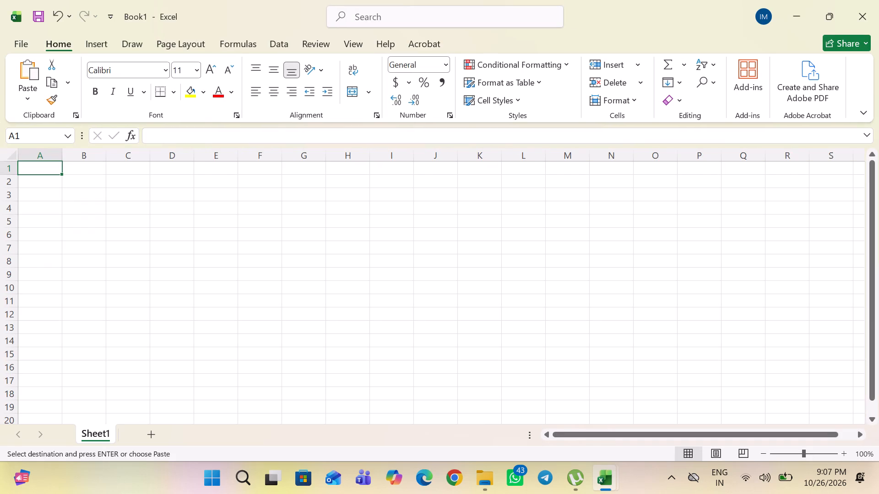
Paste the copied title and Sangareddy rows into the blank sheet starting at cell A1, keeping the source column widths.
{"action": "right_click", "coordinate": [52, 166]}
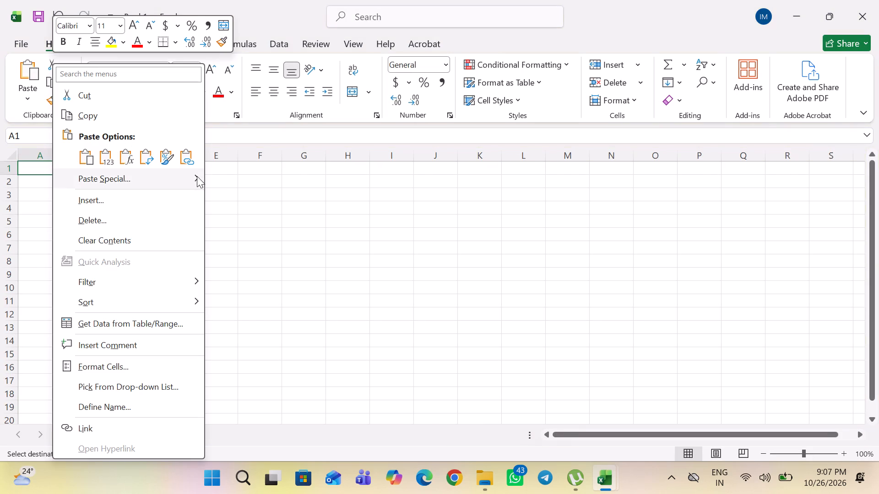
{"action": "left_click", "coordinate": [242, 222]}
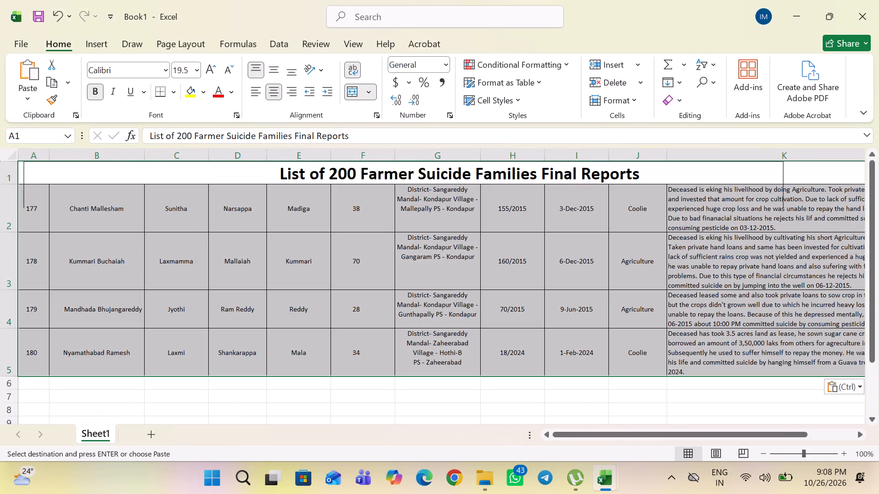
Change the number in the sheet title in row 1 to 4, giving "List of 4 Farmer Suicide Families Final Reports".
{"action": "double_click", "coordinate": [357, 177]}
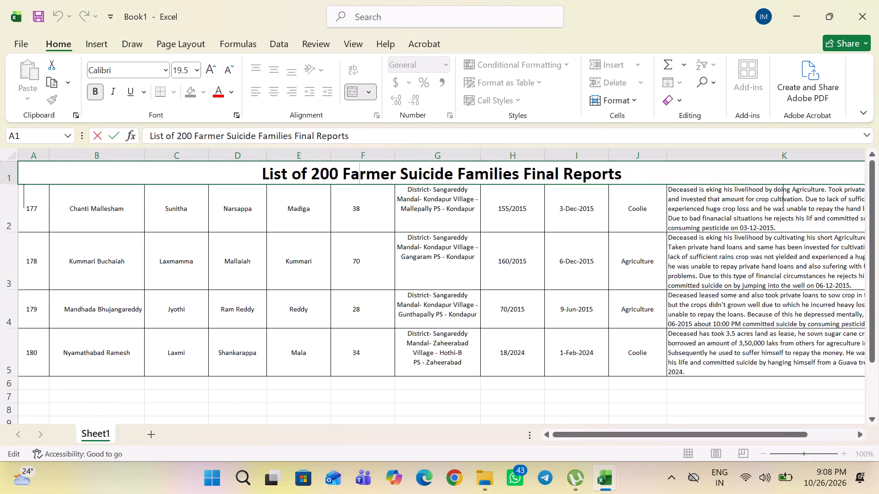
{"action": "left_click", "coordinate": [336, 172]}
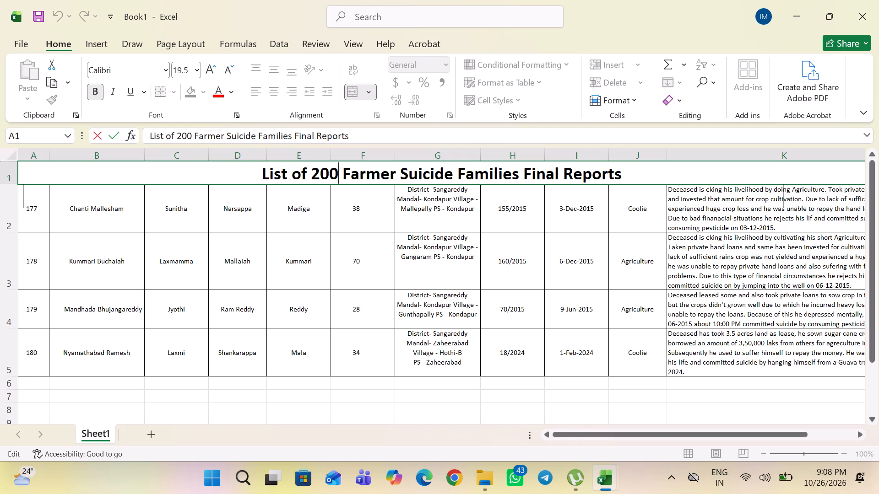
{"action": "key", "text": "BackSpace"}
{"action": "key", "text": "BackSpace"}
{"action": "key", "text": "BackSpace"}
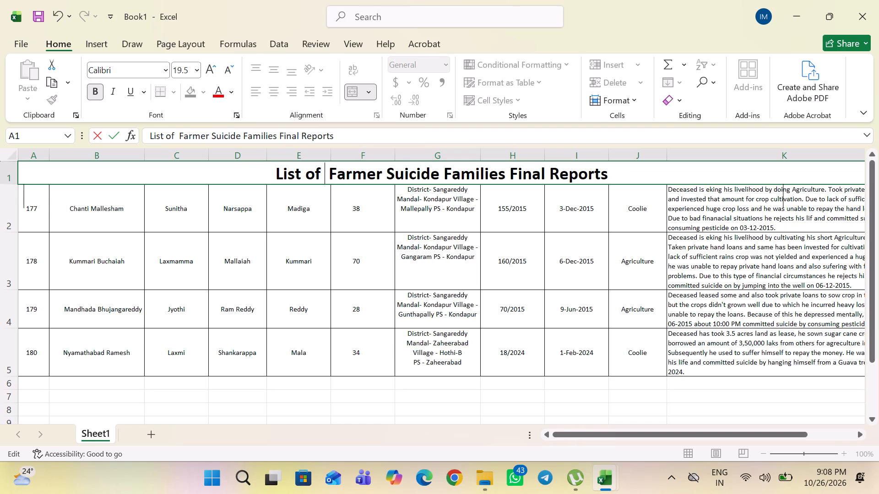
{"action": "key", "text": "4"}
{"action": "key", "text": "space"}
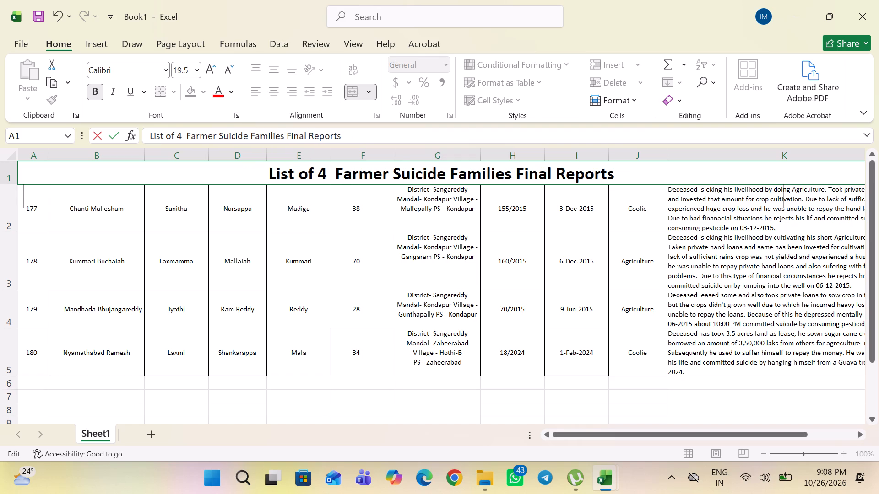
{"action": "key", "text": "BackSpace"}
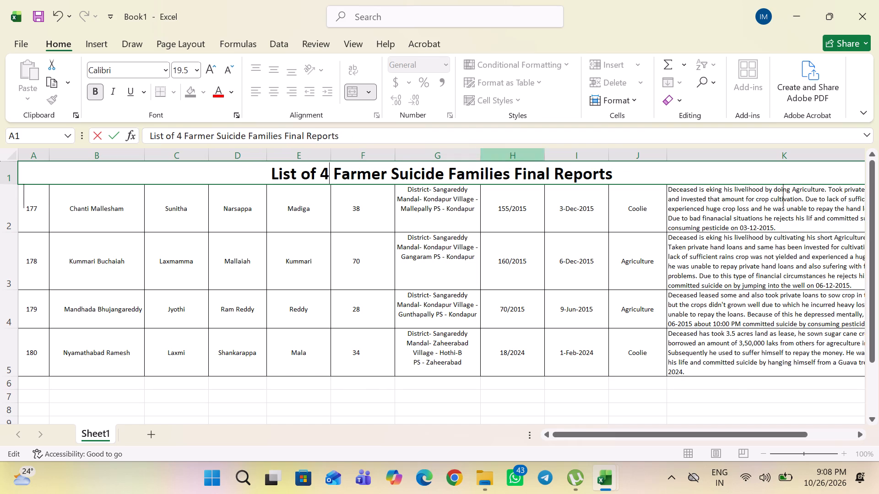
Append ", Sangareddy District" to the end of the sheet title.
{"action": "left_click", "coordinate": [612, 174]}
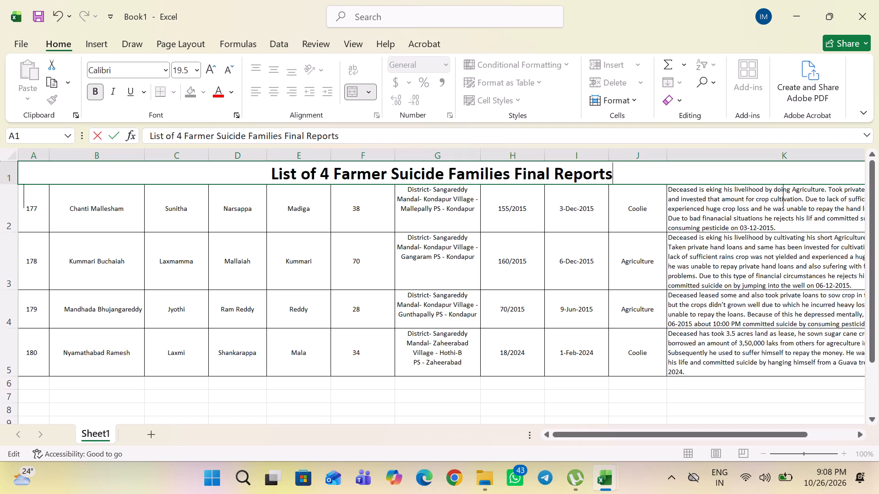
{"action": "type", "text": ", sangareddy"}
{"action": "key", "text": "space"}
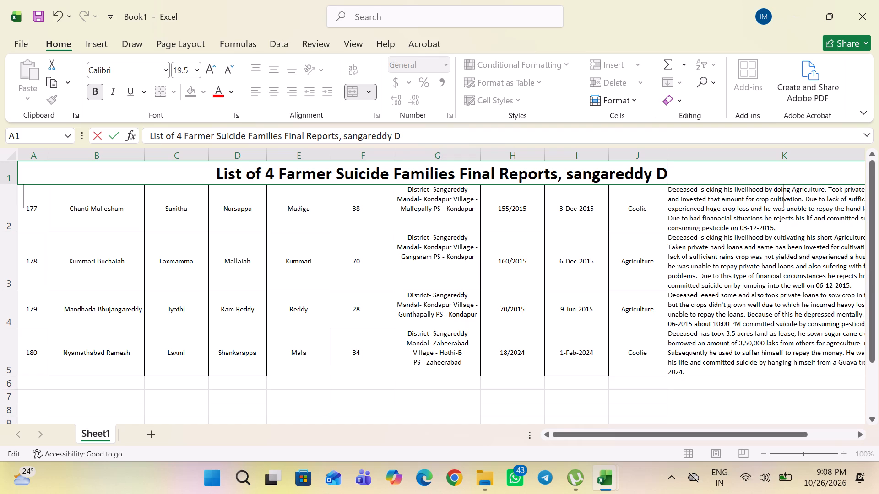
{"action": "type", "text": "istrict"}
{"action": "key", "text": "space"}
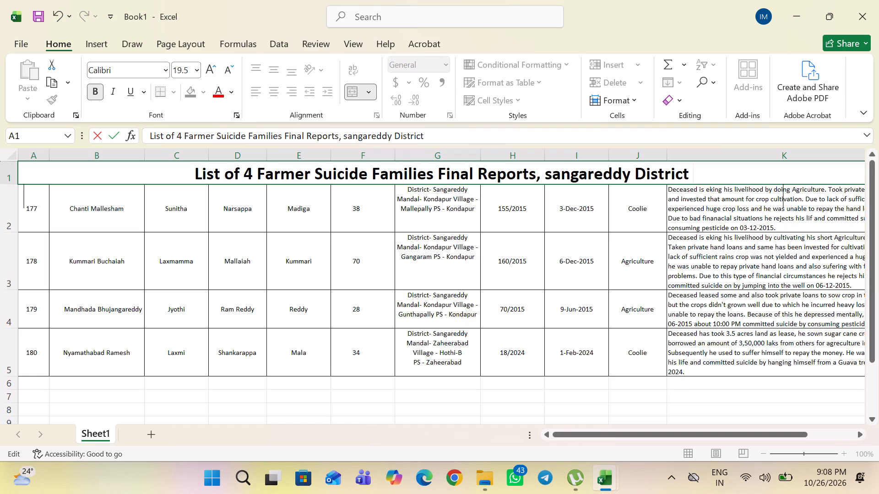
{"action": "left_click_drag", "start_coordinate": [552, 173], "coordinate": [551, 177]}
{"action": "key", "text": "BackSpace"}
{"action": "key", "text": "s"}
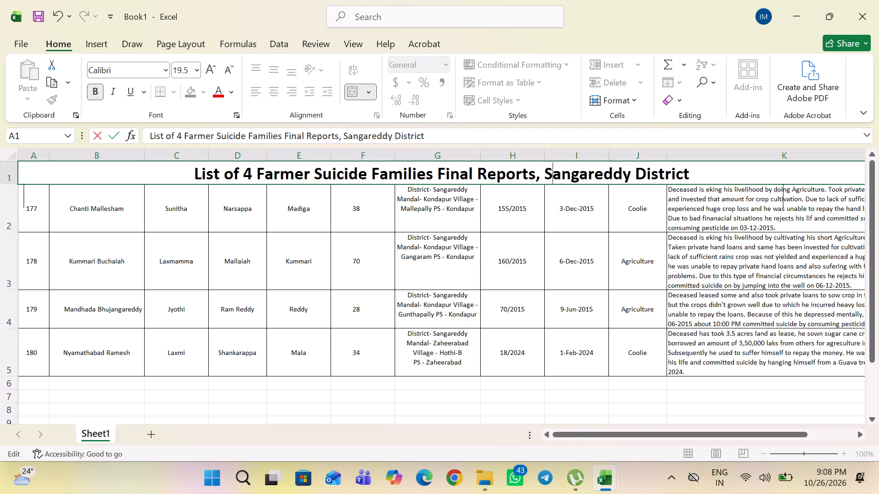
{"action": "left_click", "coordinate": [37, 212]}
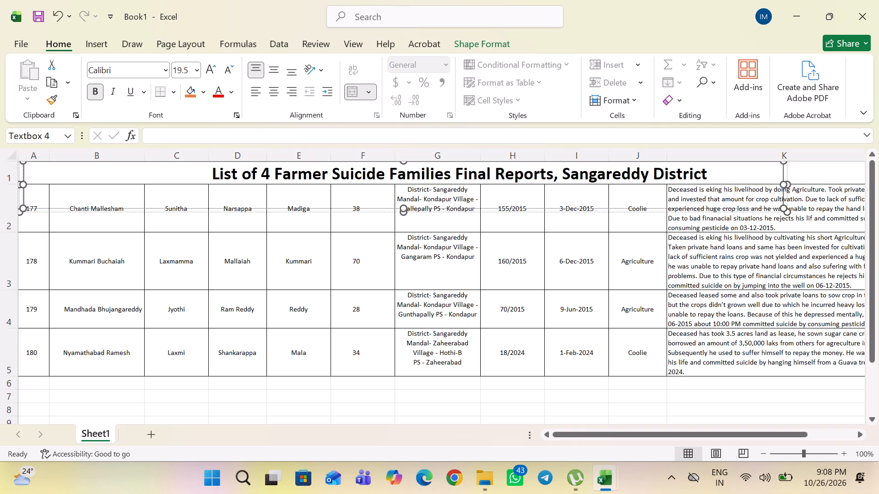
Renumber the serial numbers of the four records in cells A2 to A5 as 1, 2, 3 and 4.
{"action": "left_click", "coordinate": [39, 256]}
{"action": "left_click", "coordinate": [39, 214]}
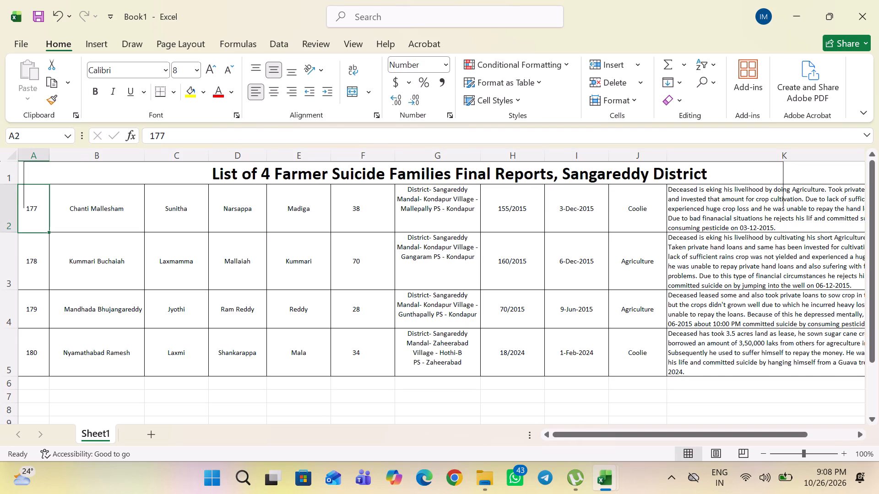
{"action": "key", "text": "1"}
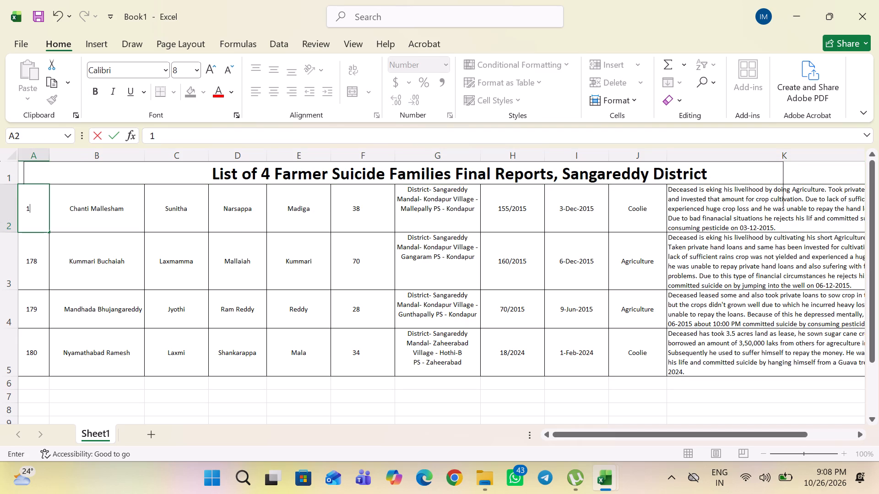
{"action": "left_click", "coordinate": [43, 268]}
{"action": "key", "text": "2"}
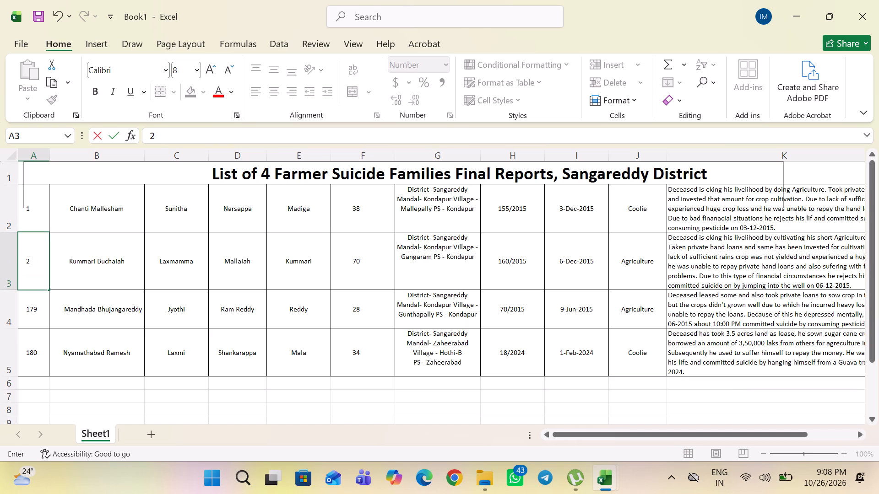
{"action": "left_click", "coordinate": [31, 310]}
{"action": "key", "text": "3"}
{"action": "left_click", "coordinate": [31, 348]}
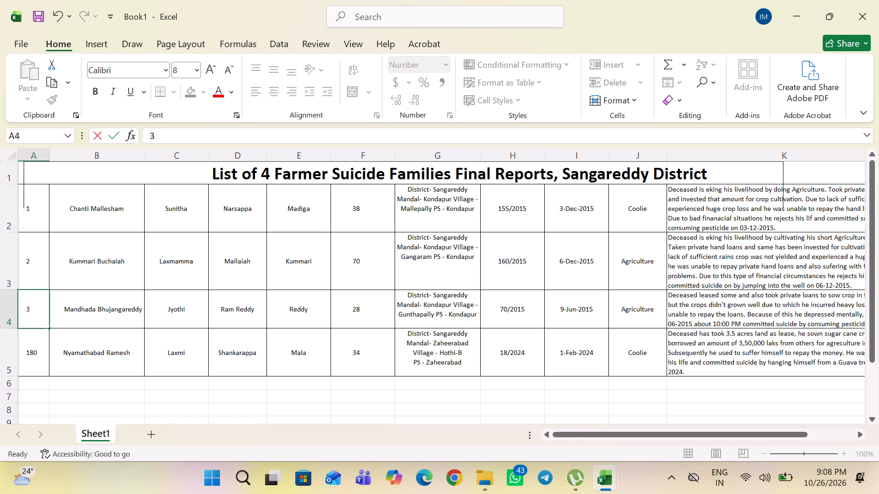
{"action": "key", "text": "4"}
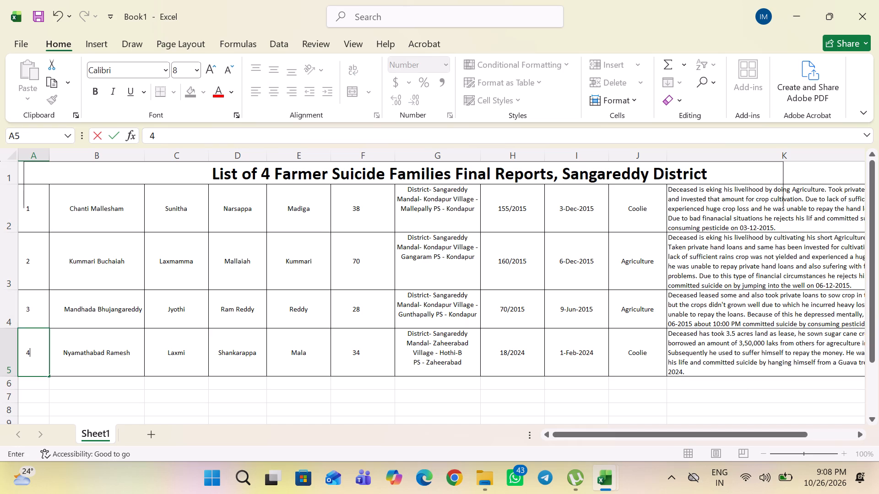
{"action": "left_click", "coordinate": [317, 401]}
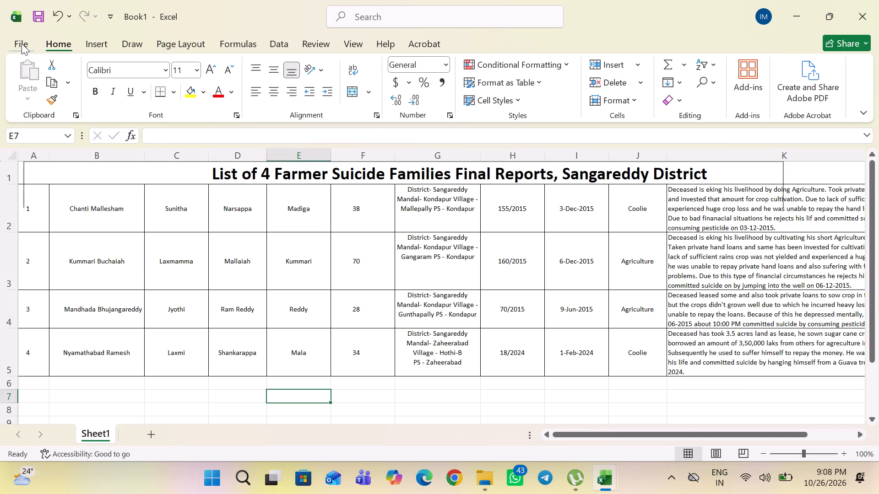
Save the new workbook in the Downloads folder as "Sangareddy District Farmer suicide Cuort Case".
{"action": "left_click", "coordinate": [22, 43]}
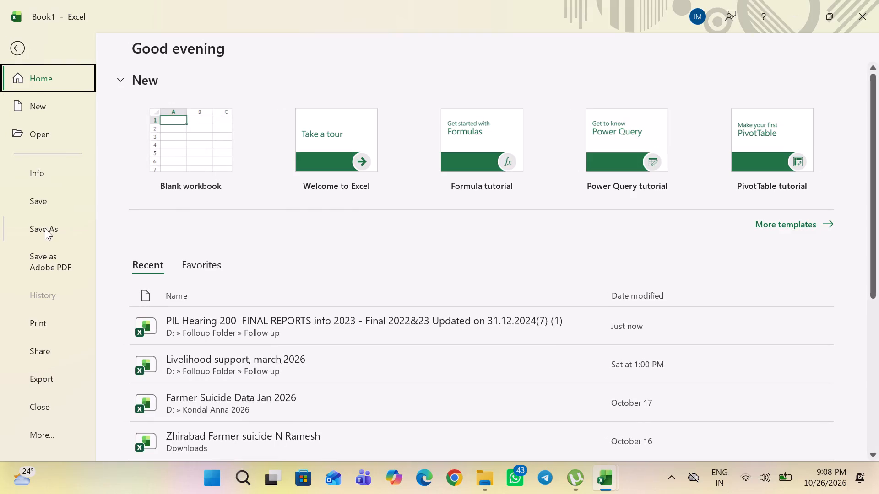
{"action": "left_click", "coordinate": [45, 228]}
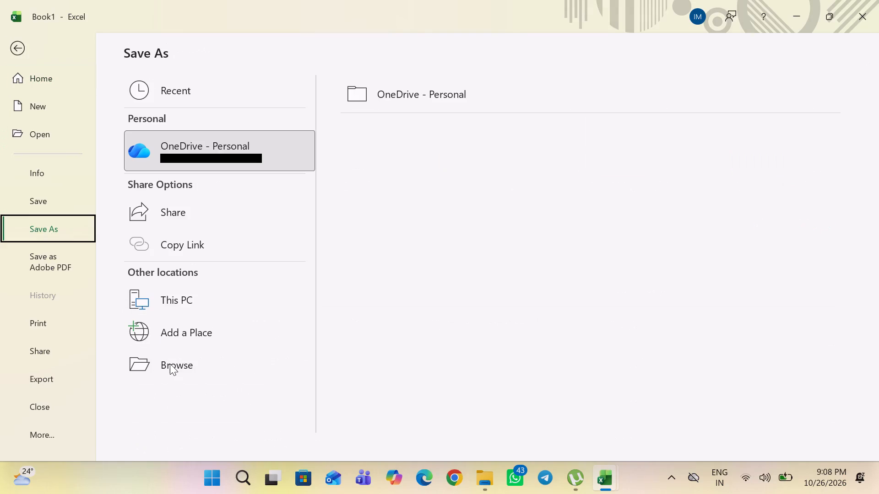
{"action": "left_click", "coordinate": [171, 364]}
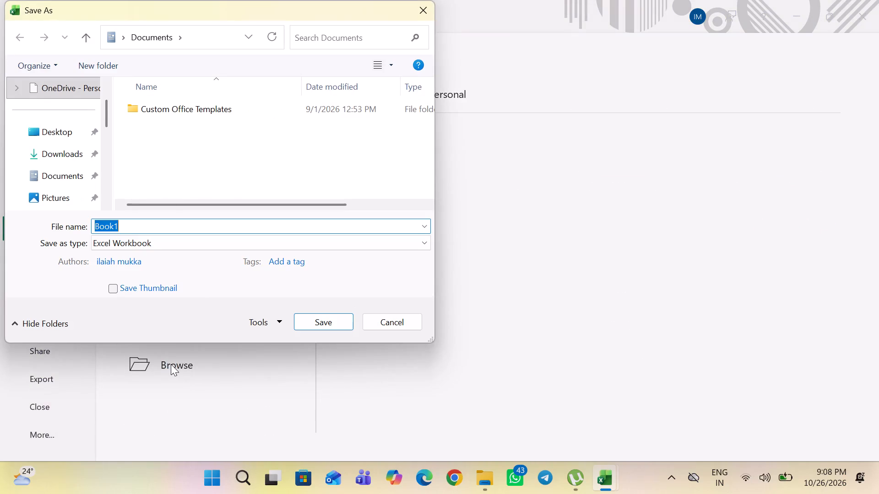
{"action": "left_click", "coordinate": [139, 225]}
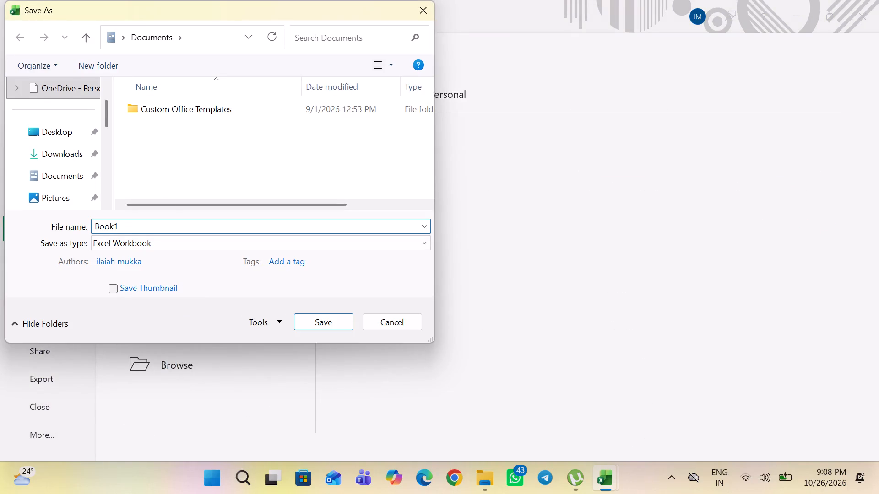
{"action": "key", "text": "BackSpace"}
{"action": "key", "text": "BackSpace"}
{"action": "key", "text": "BackSpace"}
{"action": "key", "text": "BackSpace"}
{"action": "key", "text": "BackSpace"}
{"action": "key", "text": "BackSpace"}
{"action": "key", "text": "BackSpace"}
{"action": "key", "text": "BackSpace"}
{"action": "key", "text": "BackSpace"}
{"action": "key", "text": "BackSpace"}
{"action": "key", "text": "BackSpace"}
{"action": "key", "text": "BackSpace"}
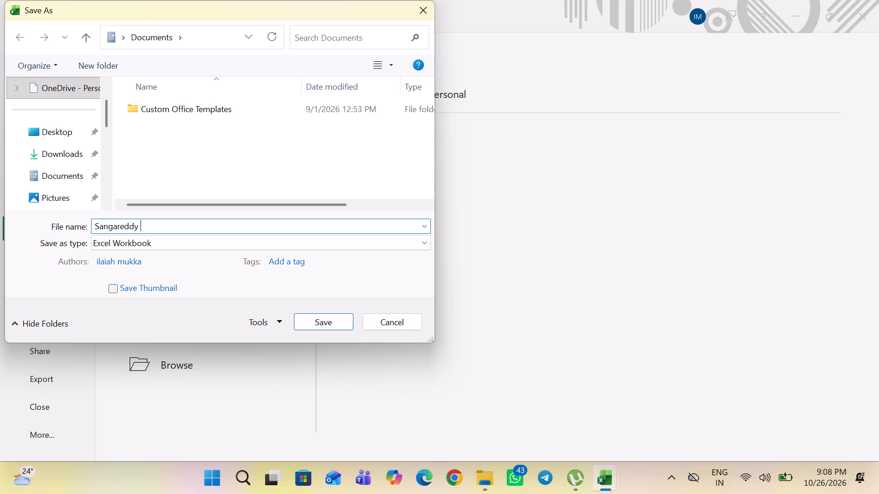
{"action": "key", "text": "d"}
{"action": "type", "text": "armer suicide"}
{"action": "key", "text": "space"}
{"action": "key", "text": "BackSpace"}
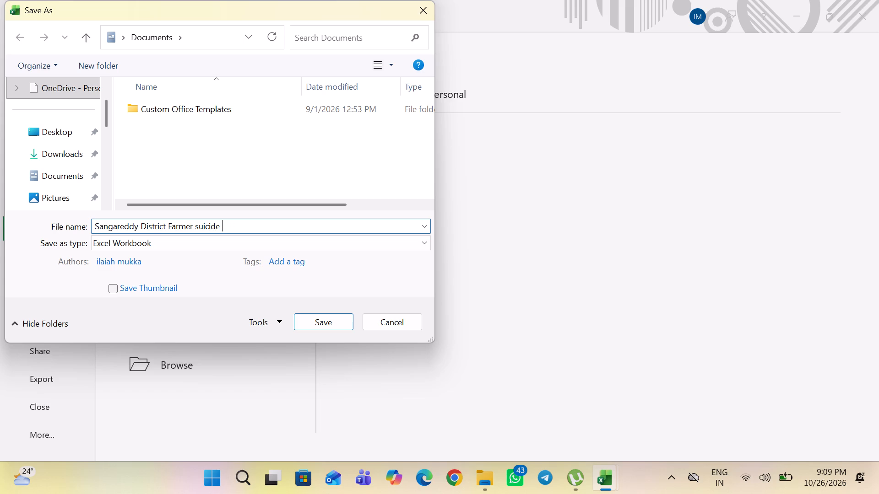
{"action": "type", "text": "uort"}
{"action": "key", "text": "space"}
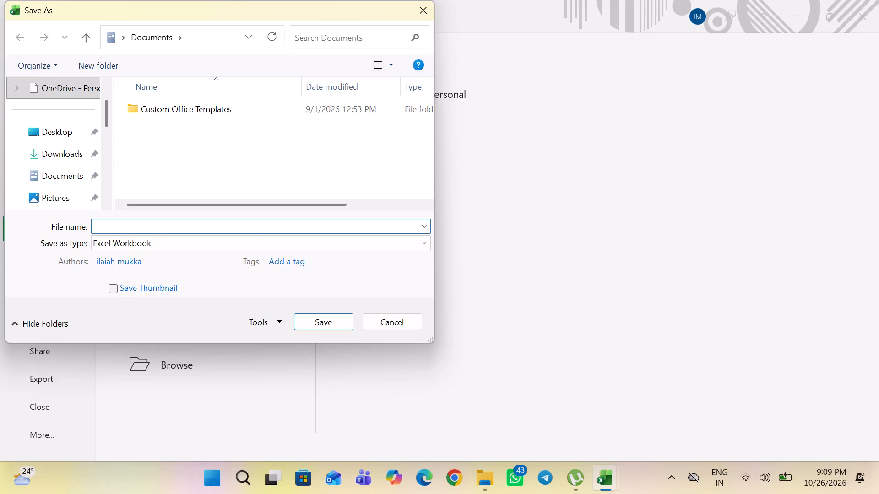
{"action": "type", "text": "ase"}
{"action": "key", "text": "space"}
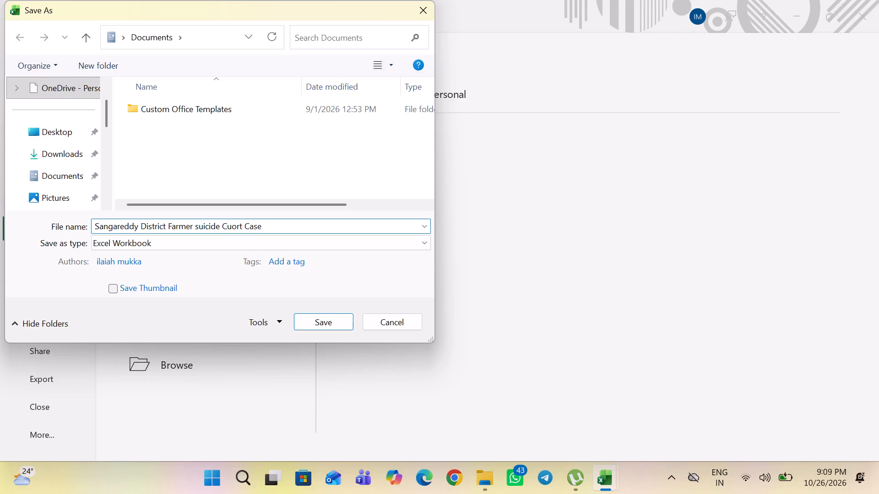
{"action": "left_click", "coordinate": [56, 150]}
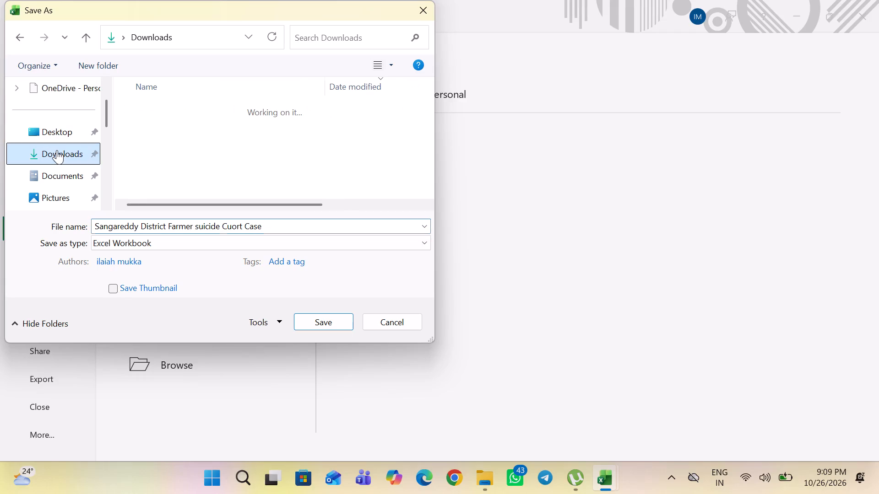
{"action": "left_click", "coordinate": [328, 321]}
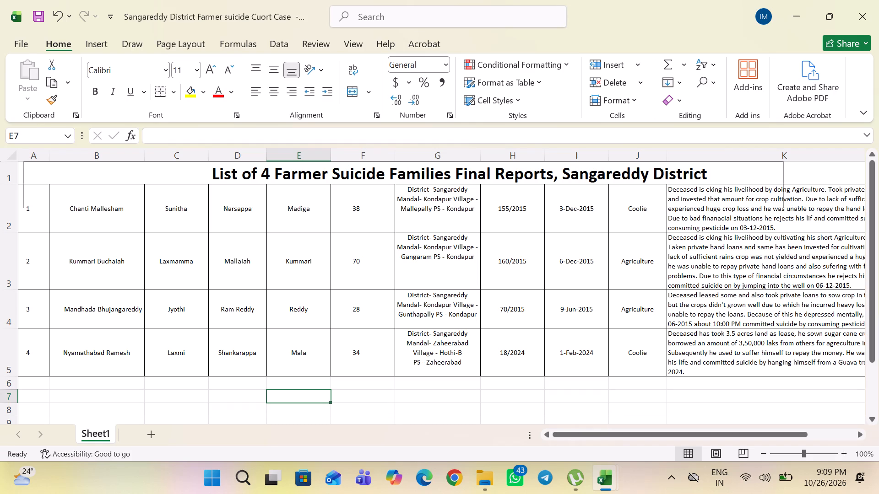
Export the workbook as a standard PDF/XPS document in PDF format to the Downloads folder, keeping the workbook's file name.
{"action": "left_click", "coordinate": [20, 46]}
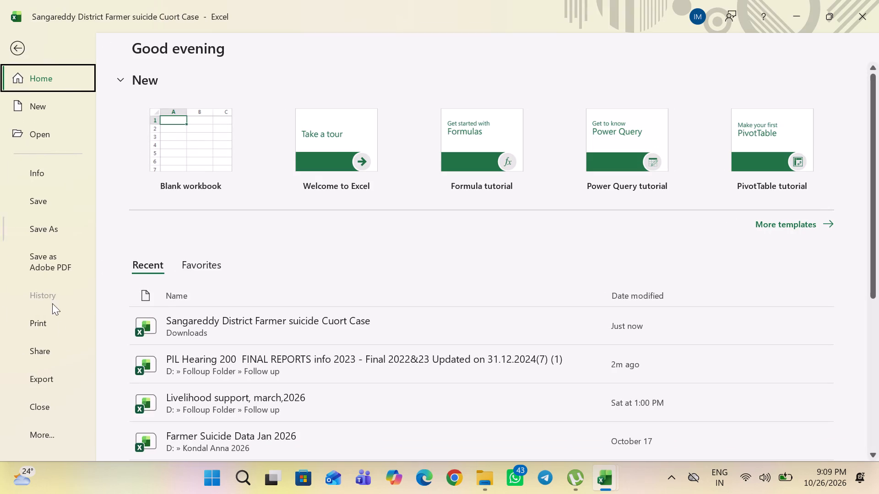
{"action": "left_click", "coordinate": [40, 379]}
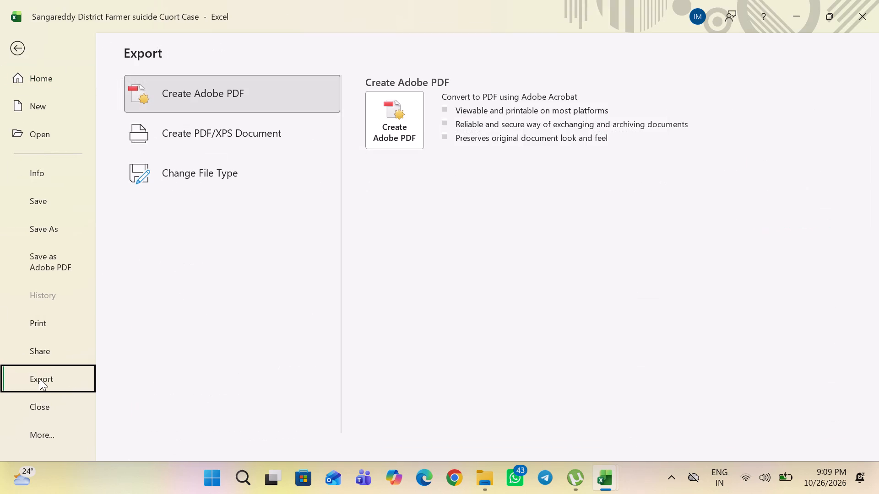
{"action": "left_click", "coordinate": [195, 142]}
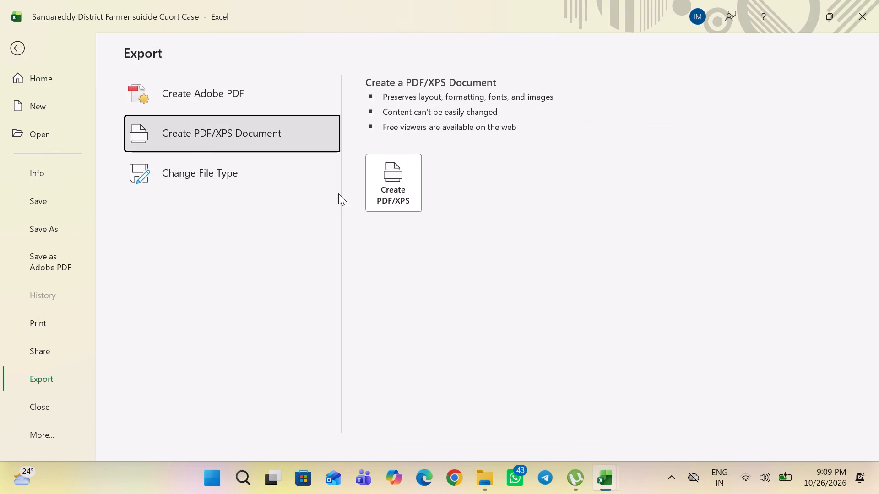
{"action": "left_click", "coordinate": [387, 183]}
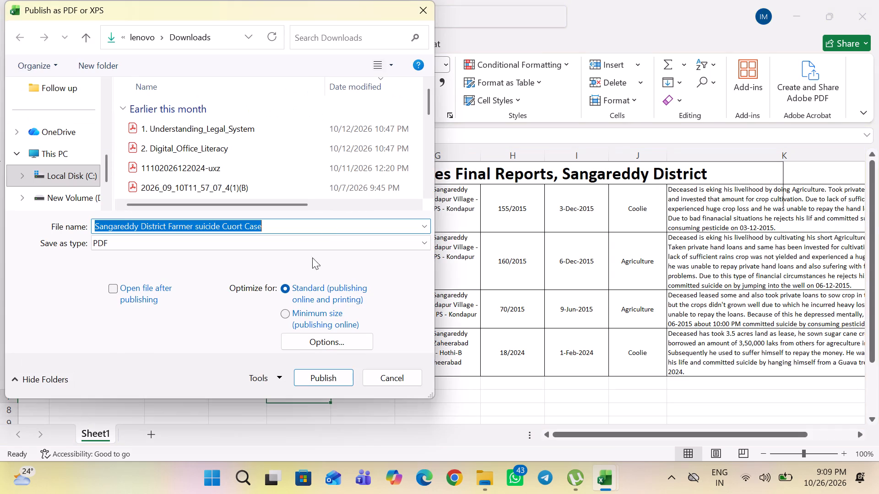
{"action": "scroll", "coordinate": [78, 182], "scroll_direction": "up", "scroll_amount": 3}
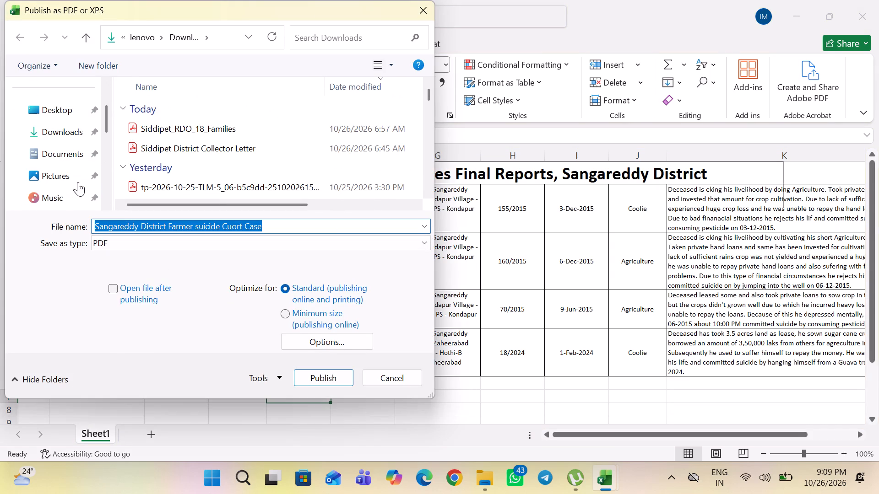
{"action": "left_click", "coordinate": [64, 133]}
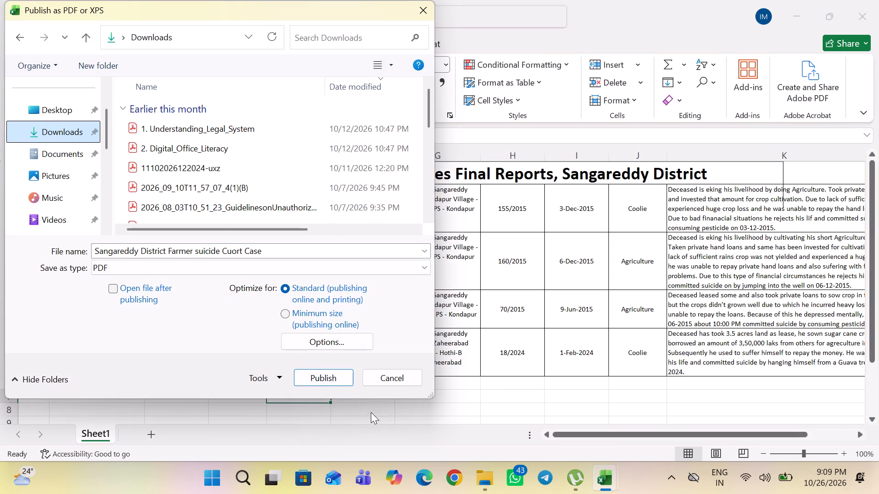
{"action": "left_click", "coordinate": [319, 377]}
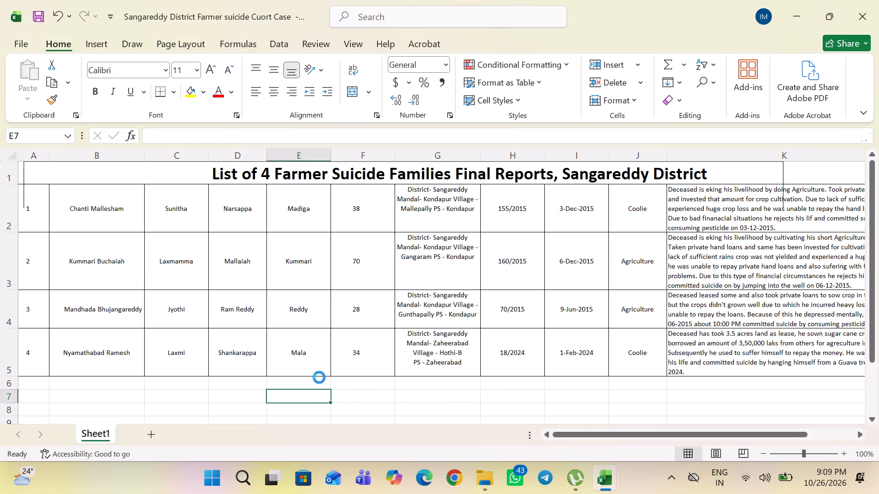
Switch to WhatsApp.
{"action": "left_click", "coordinate": [510, 475]}
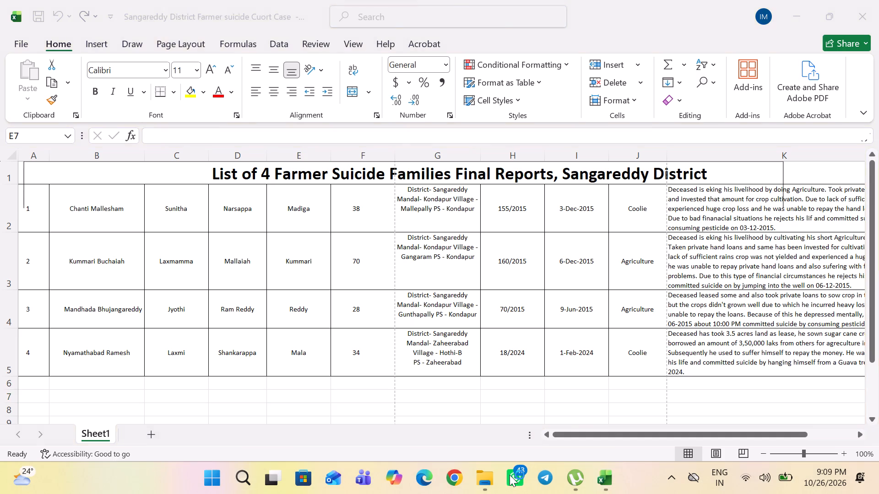
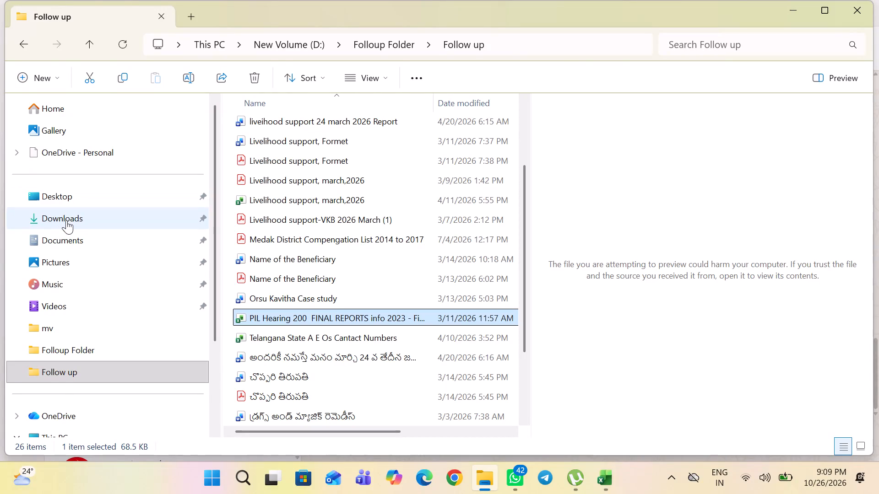
Preview the pages of the exported Sangareddy District Farmer suicide Cuort Case PDF in the Downloads folder to check its layout.
{"action": "left_click", "coordinate": [67, 219]}
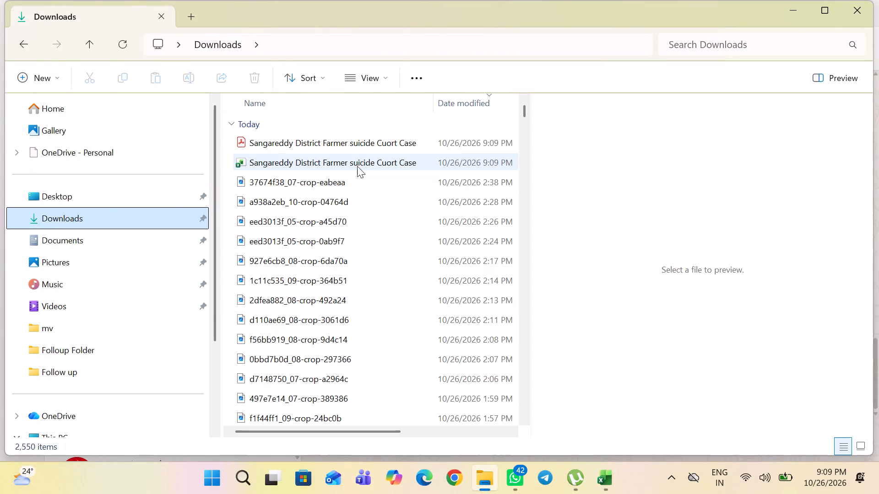
{"action": "left_click", "coordinate": [356, 140]}
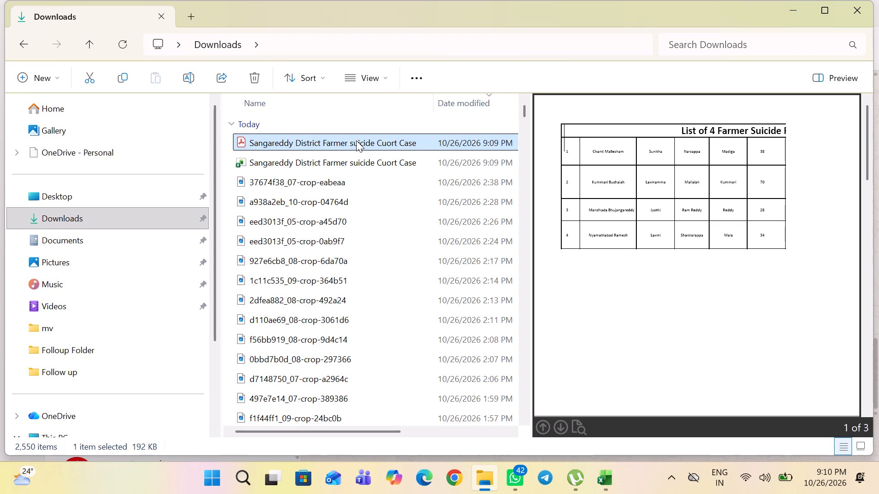
{"action": "scroll", "coordinate": [630, 289], "scroll_direction": "down", "scroll_amount": 3}
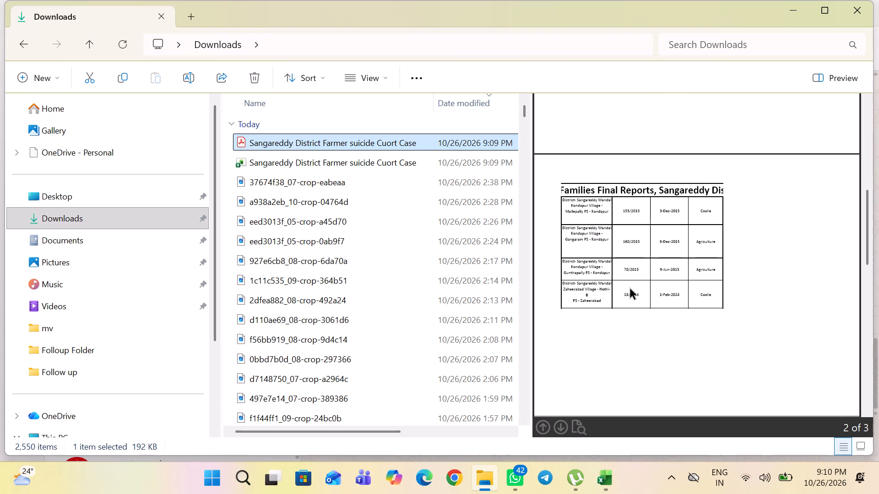
Switch to the Sangareddy District workbook in Excel and set its page orientation to Landscape.
{"action": "left_click", "coordinate": [606, 475]}
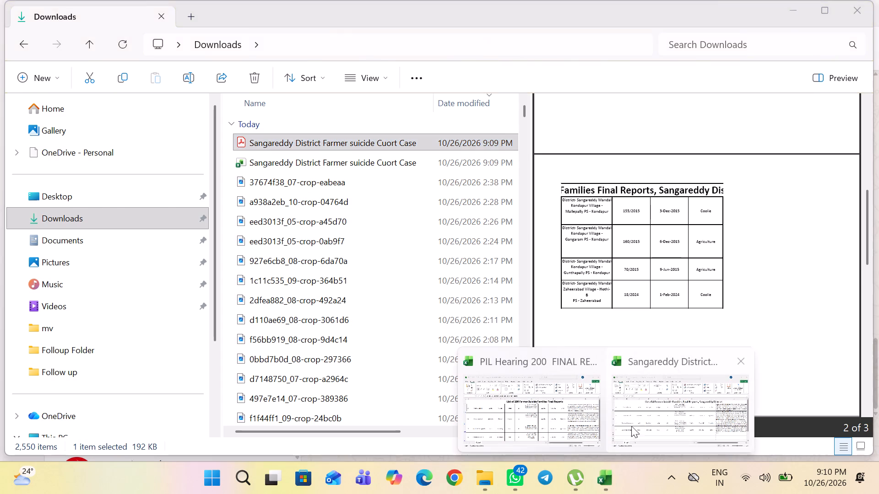
{"action": "left_click", "coordinate": [667, 416]}
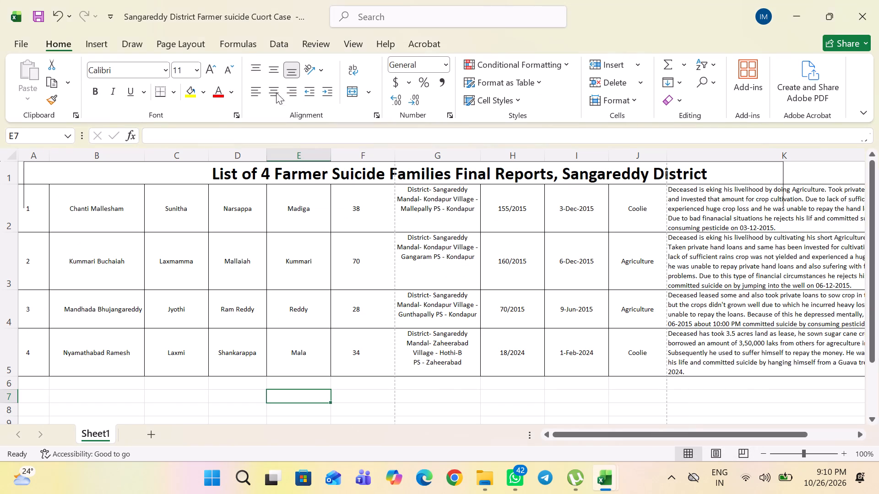
{"action": "left_click", "coordinate": [181, 43]}
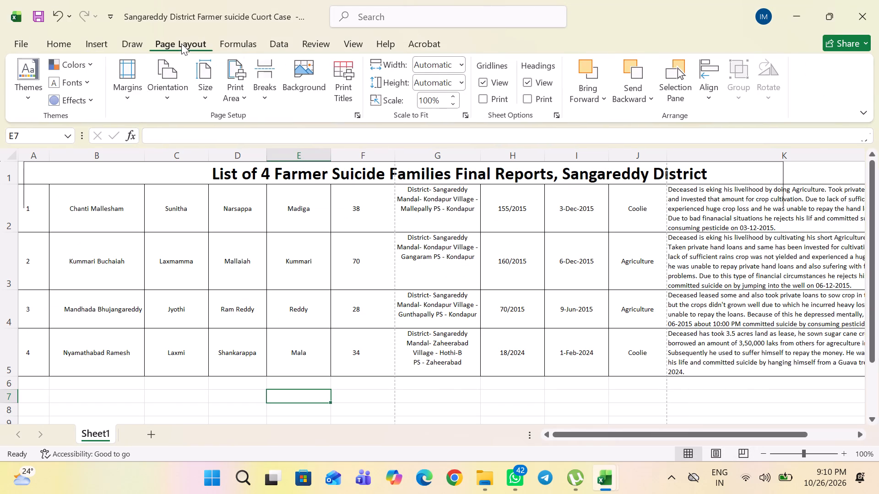
{"action": "left_click", "coordinate": [168, 97]}
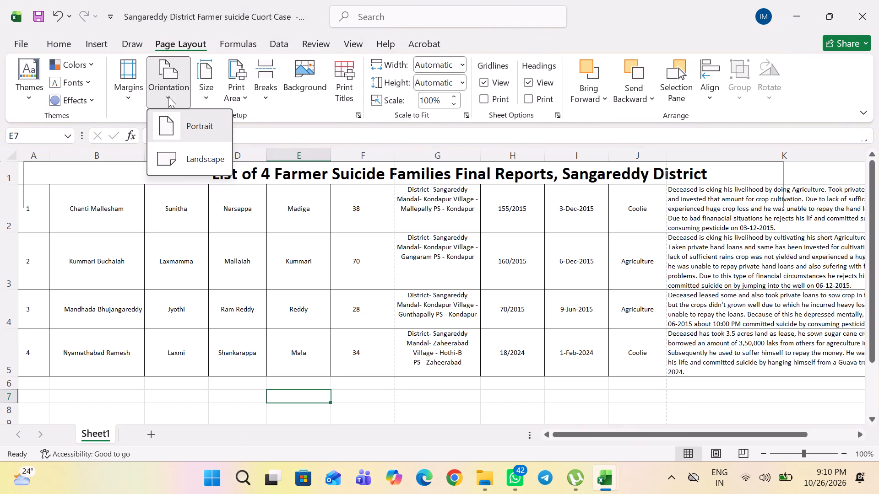
{"action": "left_click", "coordinate": [163, 158]}
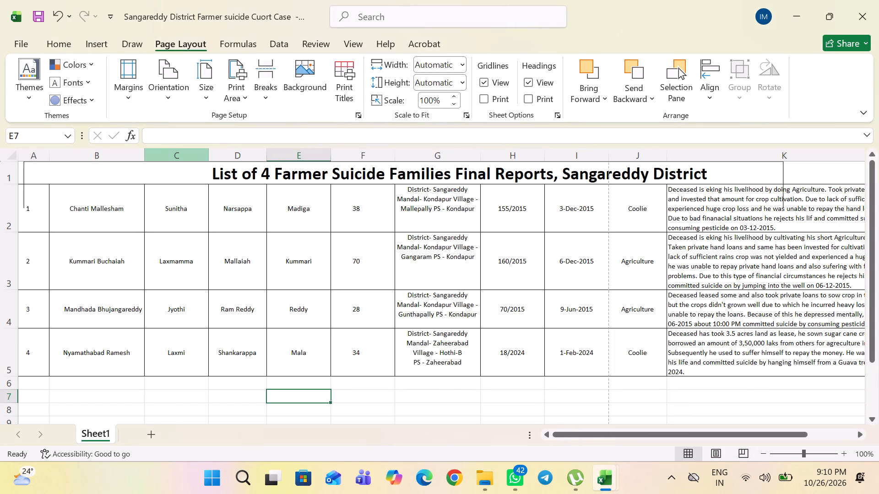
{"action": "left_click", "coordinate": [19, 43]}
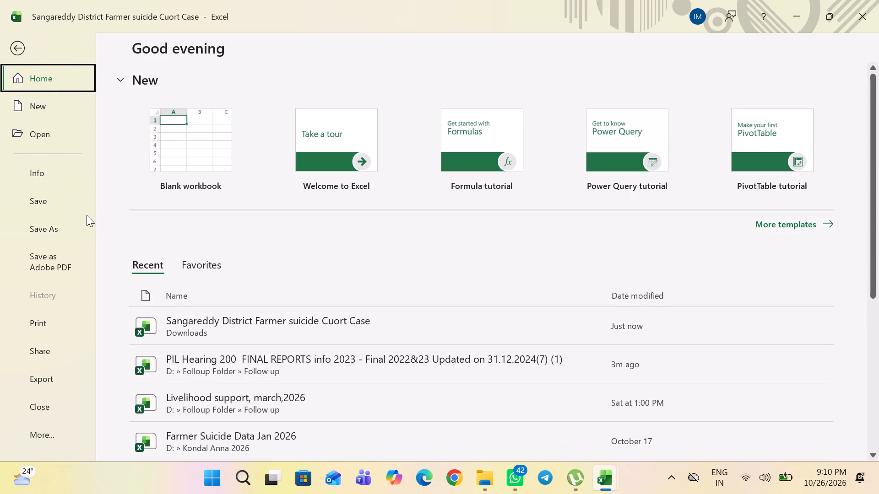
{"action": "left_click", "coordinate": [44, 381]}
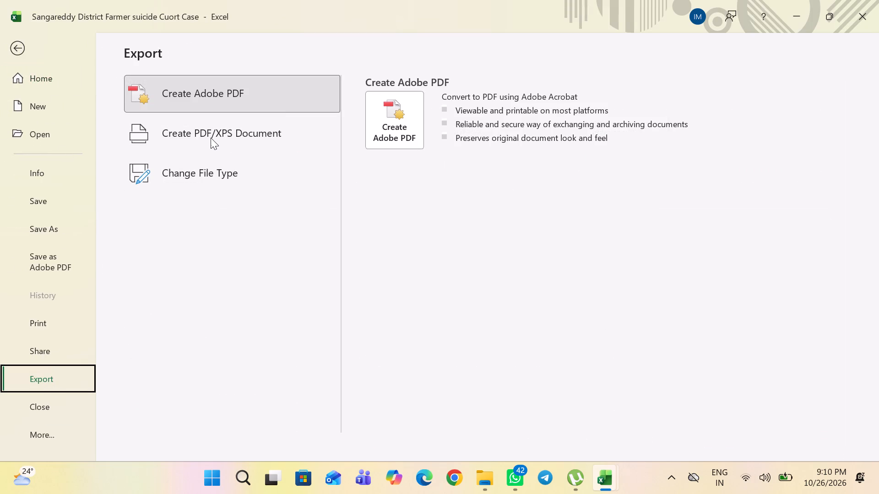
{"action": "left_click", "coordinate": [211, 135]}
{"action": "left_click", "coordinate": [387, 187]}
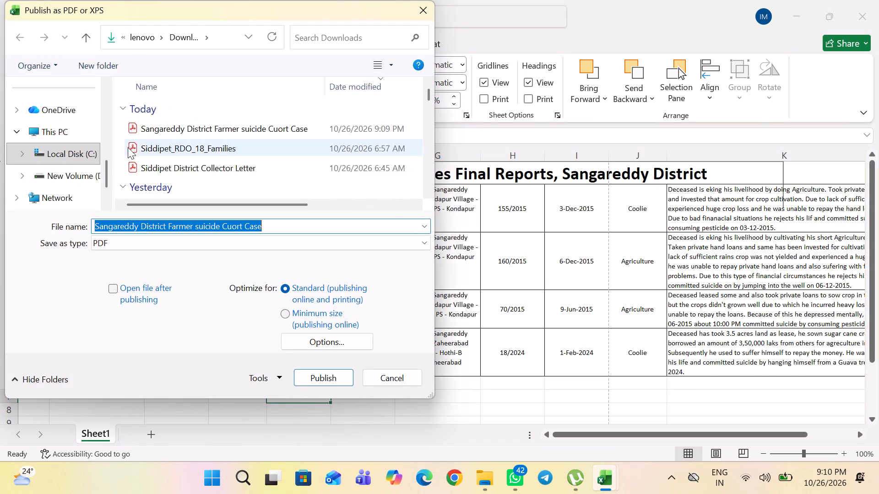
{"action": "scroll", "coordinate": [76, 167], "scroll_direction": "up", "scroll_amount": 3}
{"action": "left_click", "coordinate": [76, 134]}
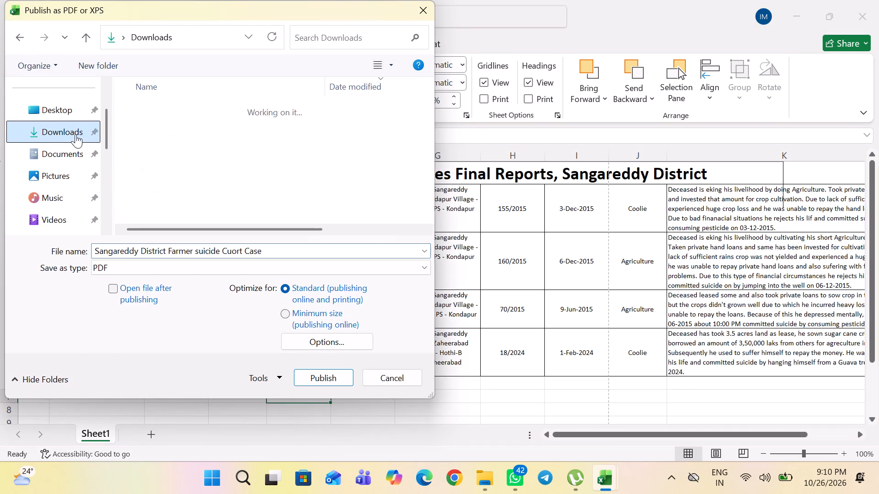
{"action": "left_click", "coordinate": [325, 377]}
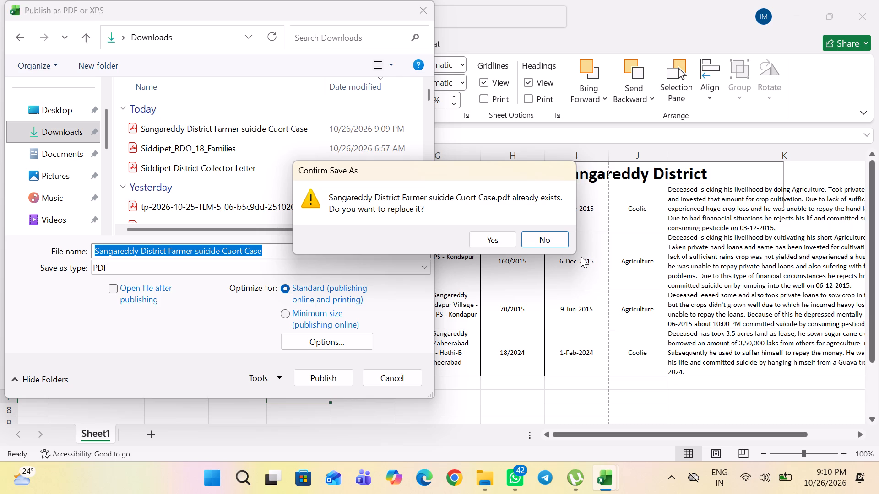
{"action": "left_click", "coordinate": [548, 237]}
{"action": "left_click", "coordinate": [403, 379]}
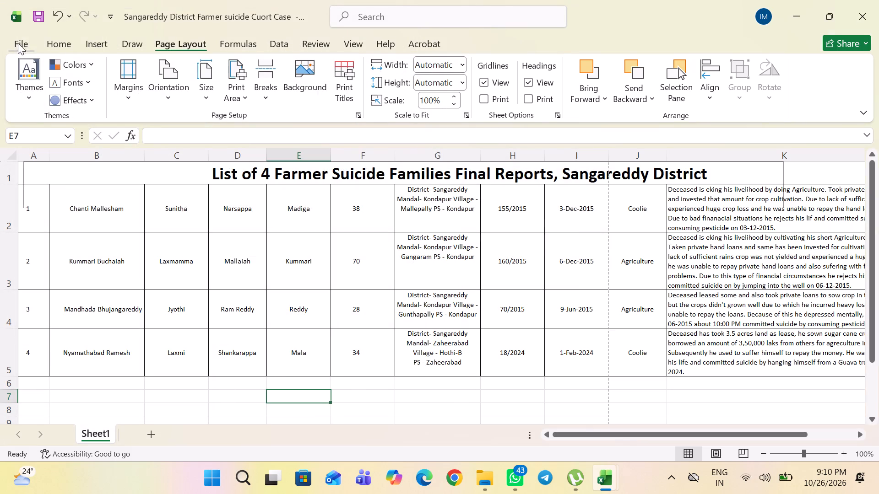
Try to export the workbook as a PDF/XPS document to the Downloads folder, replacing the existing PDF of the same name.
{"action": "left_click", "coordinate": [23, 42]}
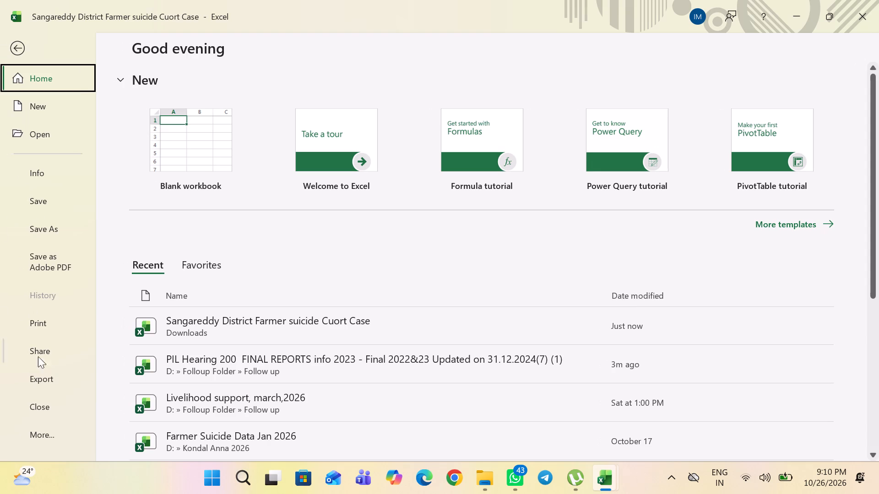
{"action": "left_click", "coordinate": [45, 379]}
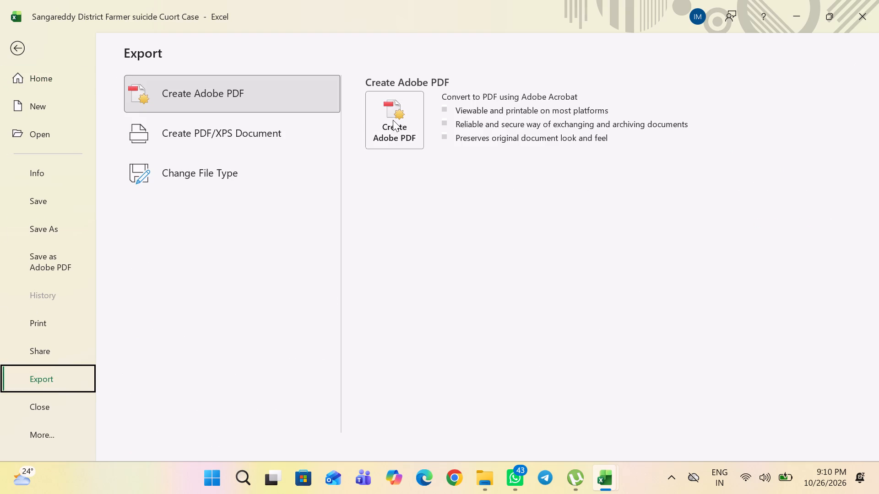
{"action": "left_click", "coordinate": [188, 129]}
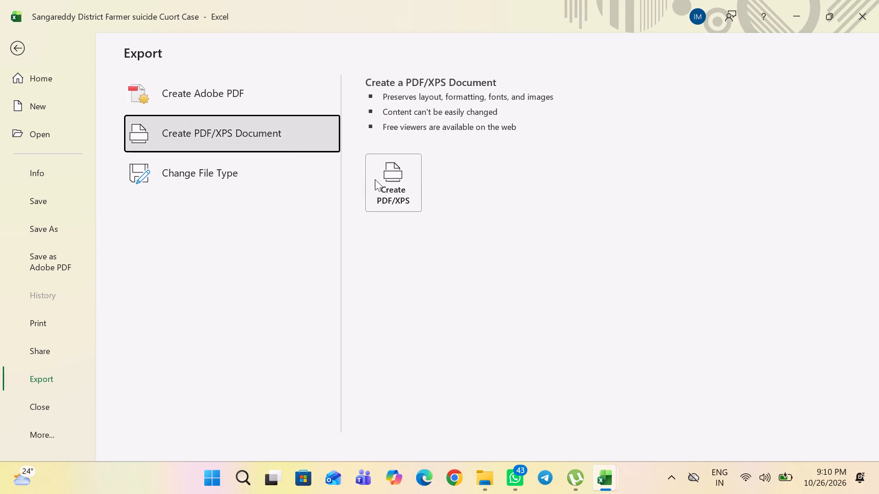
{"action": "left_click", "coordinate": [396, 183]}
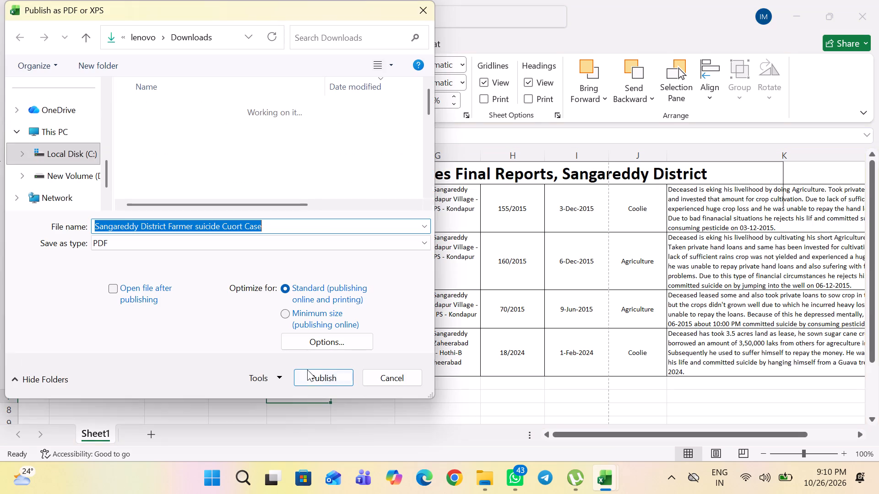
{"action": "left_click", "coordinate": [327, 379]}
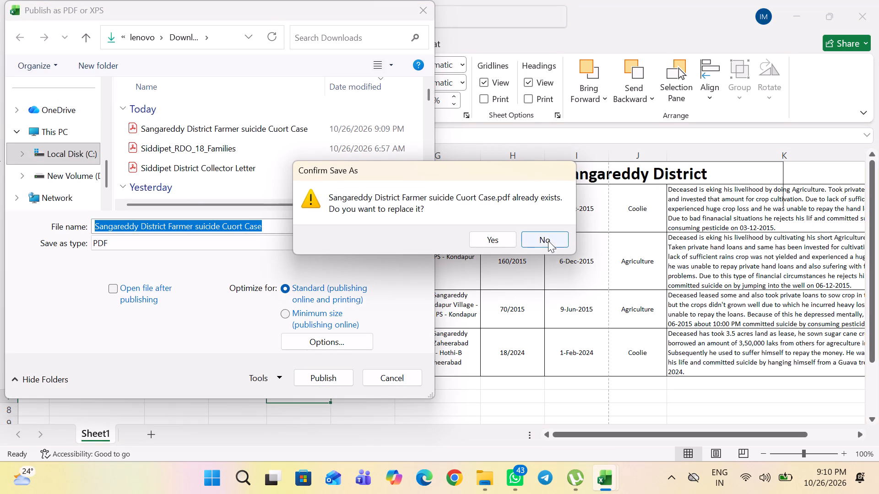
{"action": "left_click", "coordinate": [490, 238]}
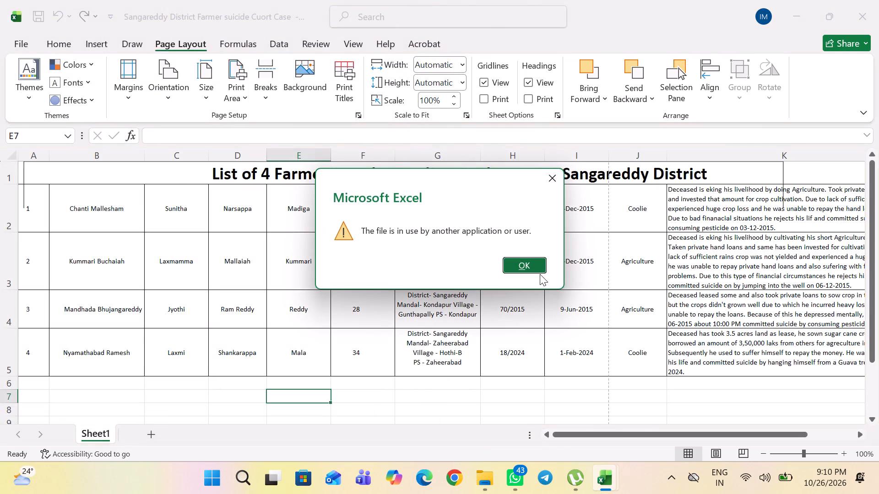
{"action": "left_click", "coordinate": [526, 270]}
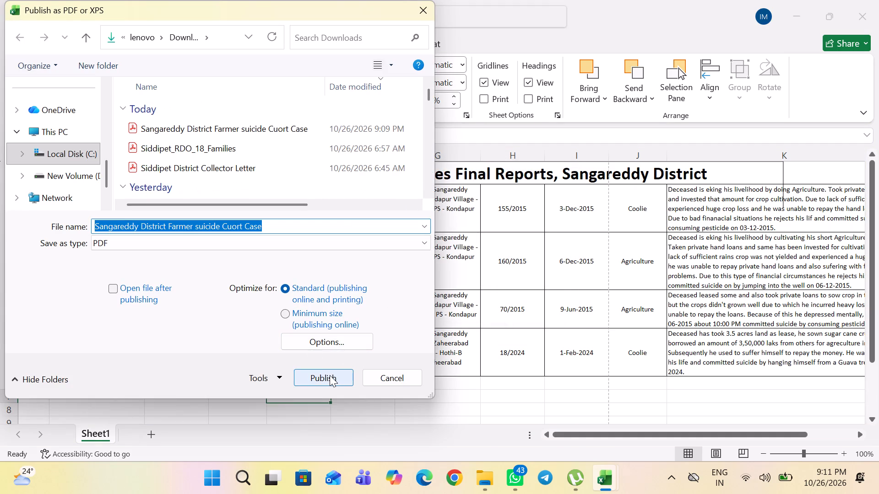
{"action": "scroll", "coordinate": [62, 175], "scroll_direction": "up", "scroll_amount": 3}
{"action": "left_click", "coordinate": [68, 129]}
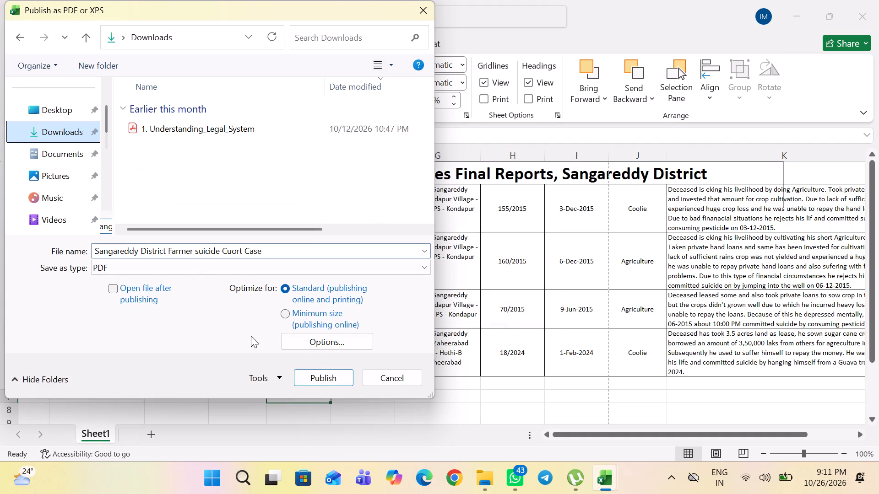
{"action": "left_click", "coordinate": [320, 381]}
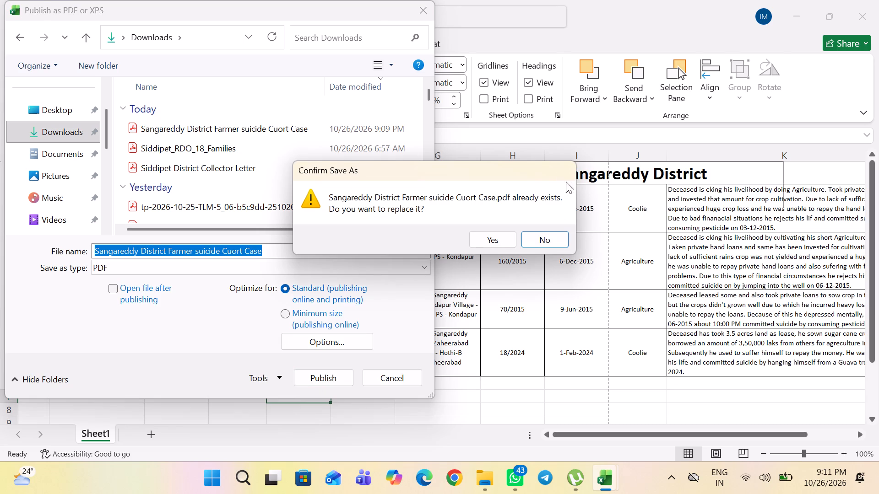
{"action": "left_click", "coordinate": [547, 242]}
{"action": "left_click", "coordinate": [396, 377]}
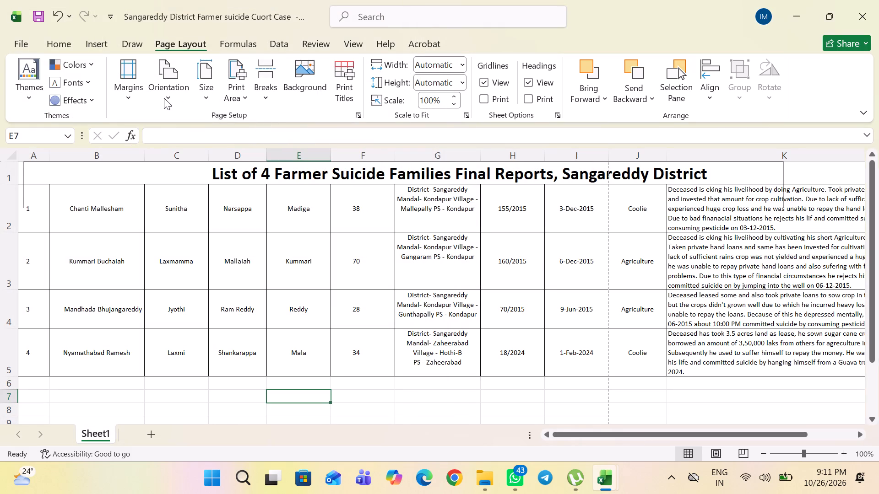
Choose Landscape orientation again and save Sheet1 as an Adobe PDF fitted to paper width in the Documents folder, saving the workbook and keeping its file name.
{"action": "left_click", "coordinate": [164, 98]}
{"action": "left_click", "coordinate": [172, 155]}
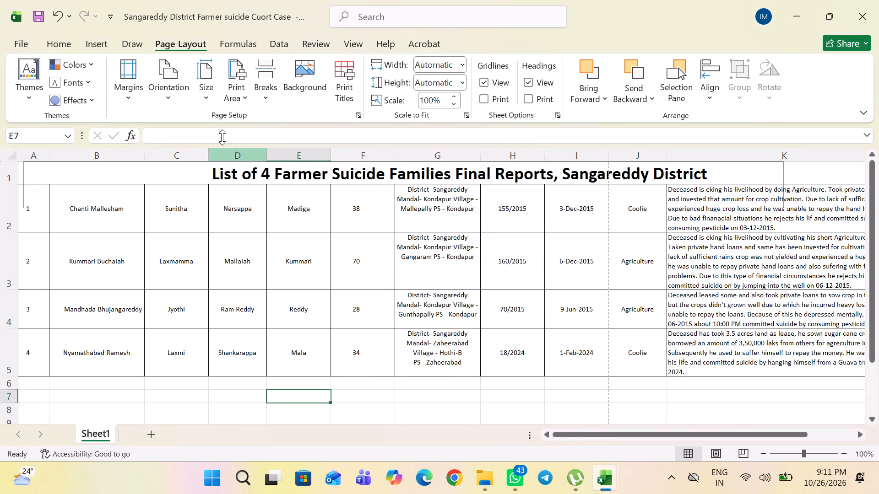
{"action": "left_click", "coordinate": [20, 45]}
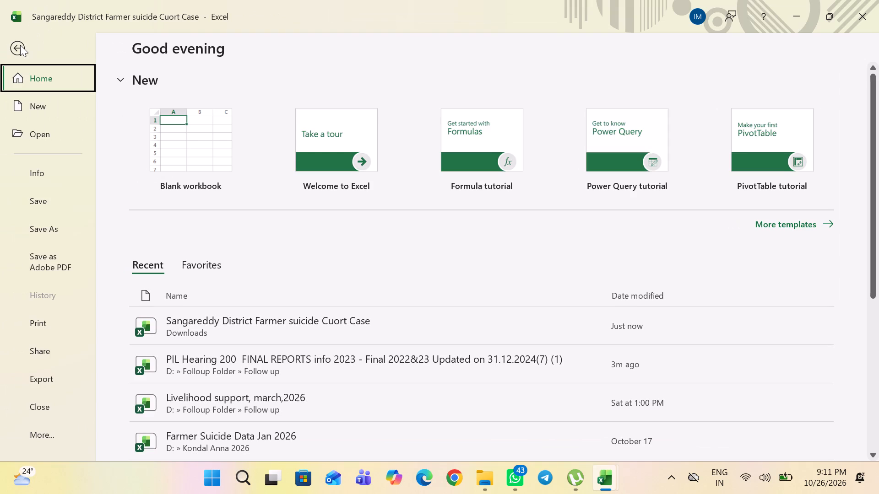
{"action": "left_click", "coordinate": [50, 255]}
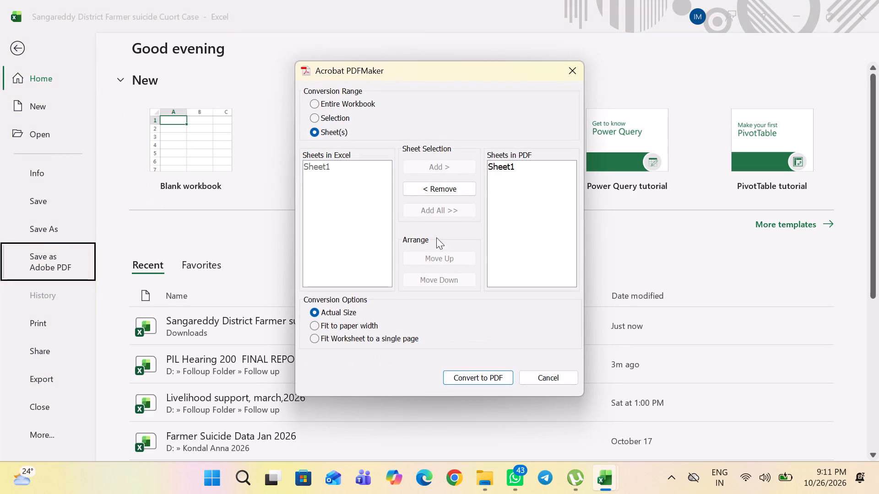
{"action": "left_click", "coordinate": [316, 323]}
{"action": "left_click", "coordinate": [467, 379]}
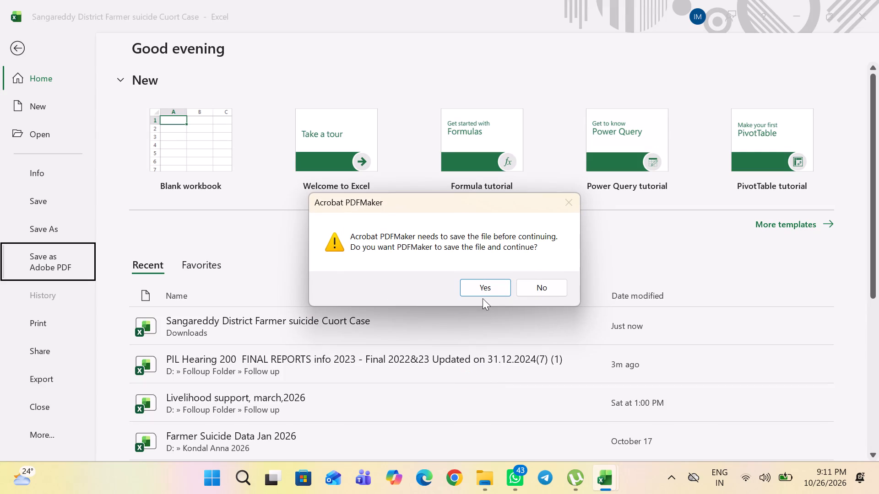
{"action": "left_click", "coordinate": [485, 289]}
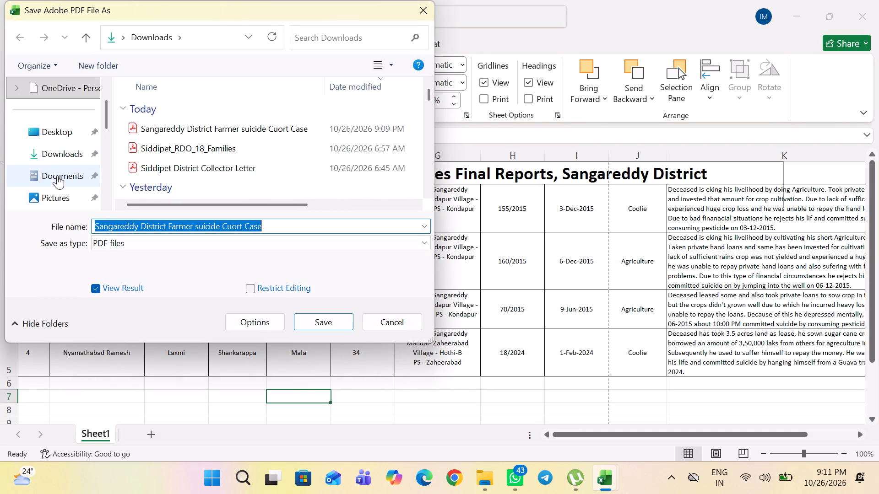
{"action": "left_click", "coordinate": [57, 175]}
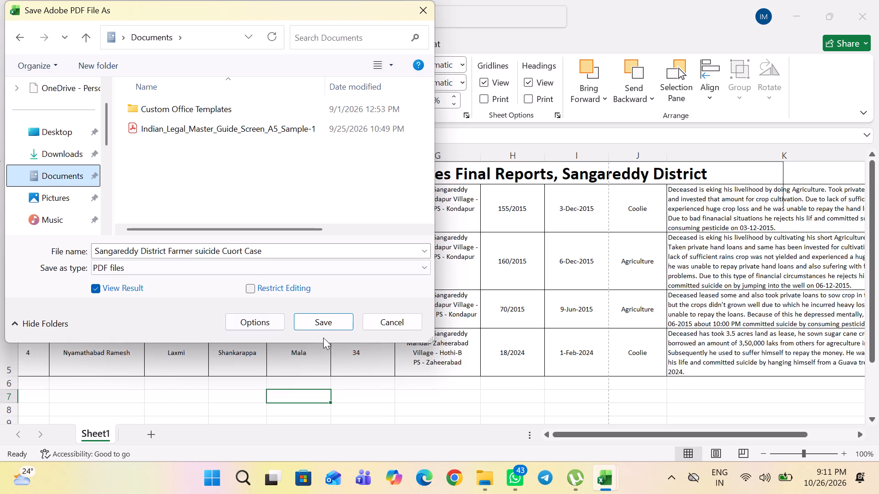
{"action": "left_click", "coordinate": [325, 322]}
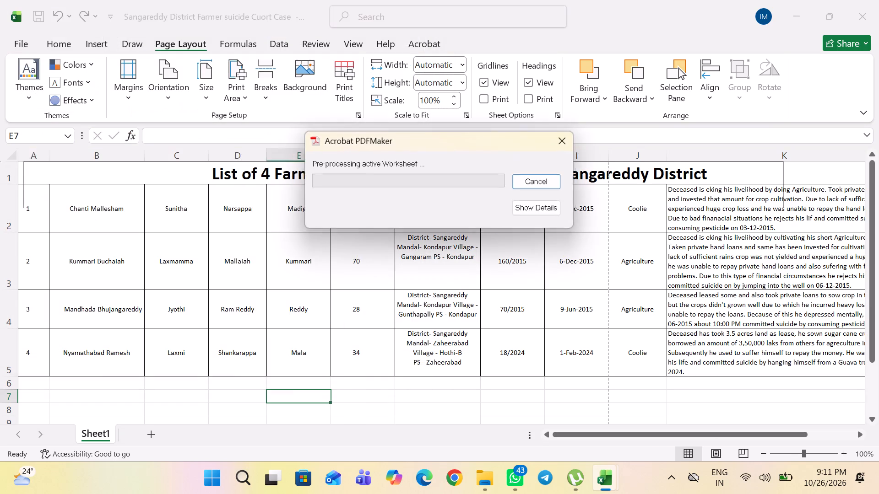
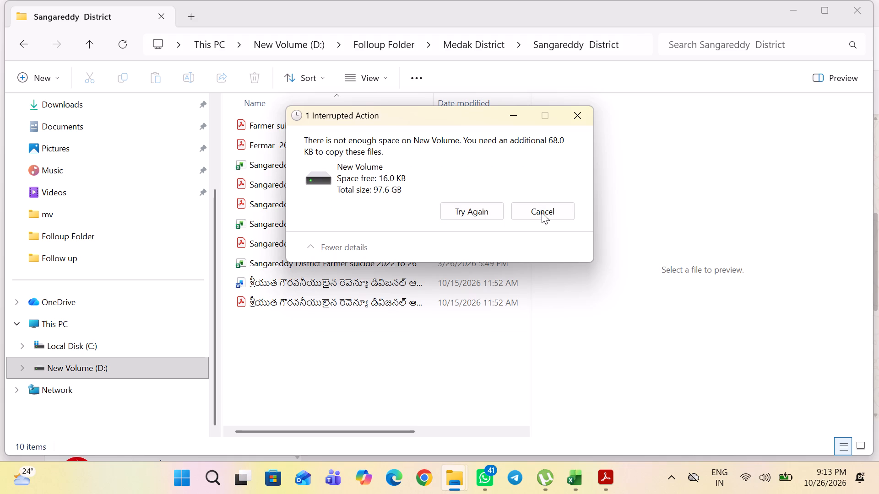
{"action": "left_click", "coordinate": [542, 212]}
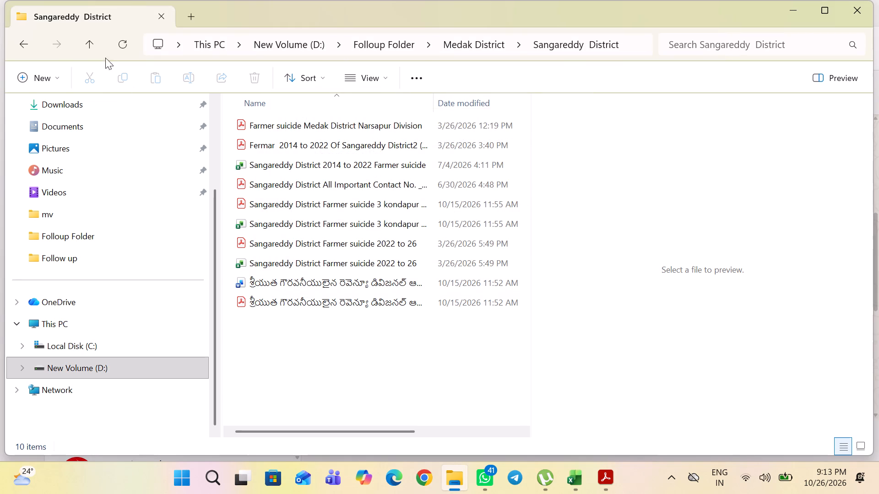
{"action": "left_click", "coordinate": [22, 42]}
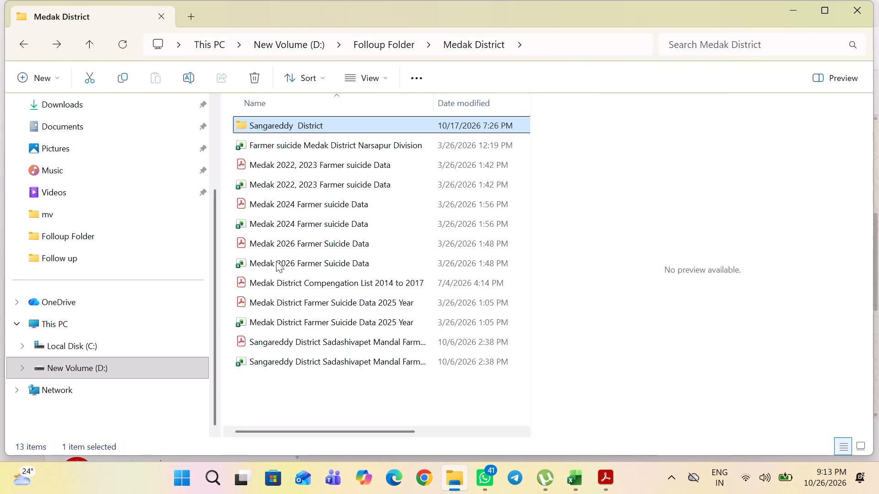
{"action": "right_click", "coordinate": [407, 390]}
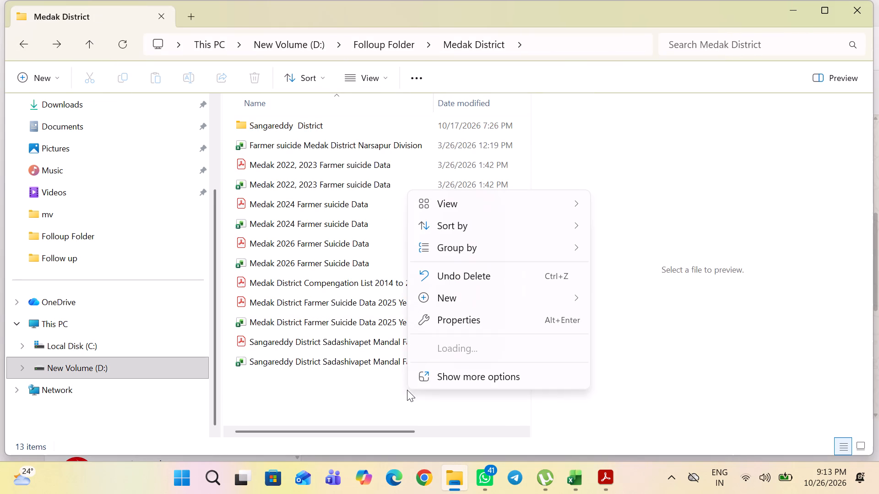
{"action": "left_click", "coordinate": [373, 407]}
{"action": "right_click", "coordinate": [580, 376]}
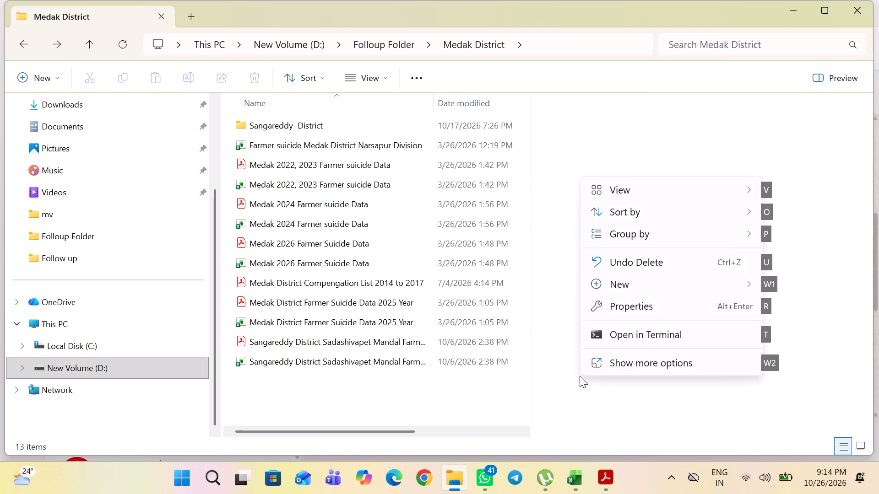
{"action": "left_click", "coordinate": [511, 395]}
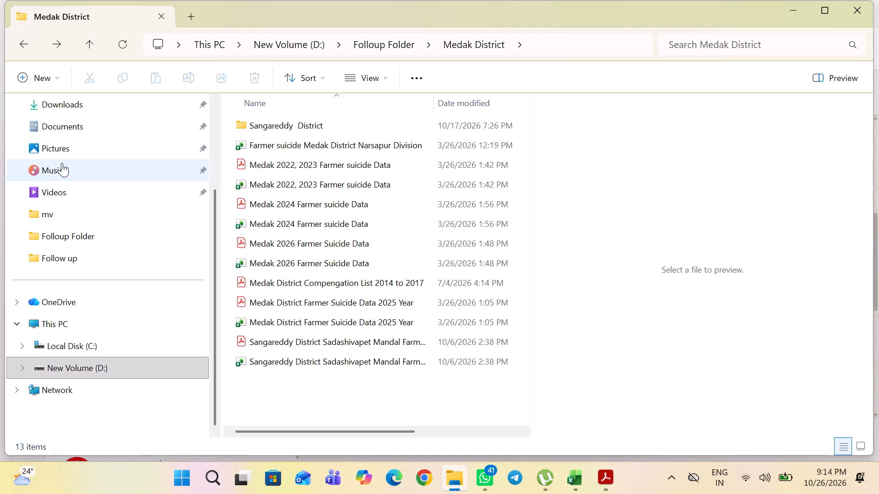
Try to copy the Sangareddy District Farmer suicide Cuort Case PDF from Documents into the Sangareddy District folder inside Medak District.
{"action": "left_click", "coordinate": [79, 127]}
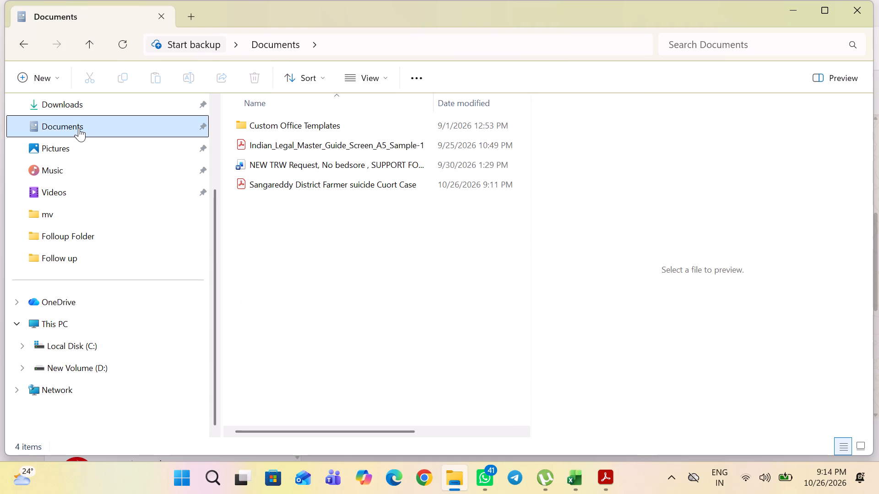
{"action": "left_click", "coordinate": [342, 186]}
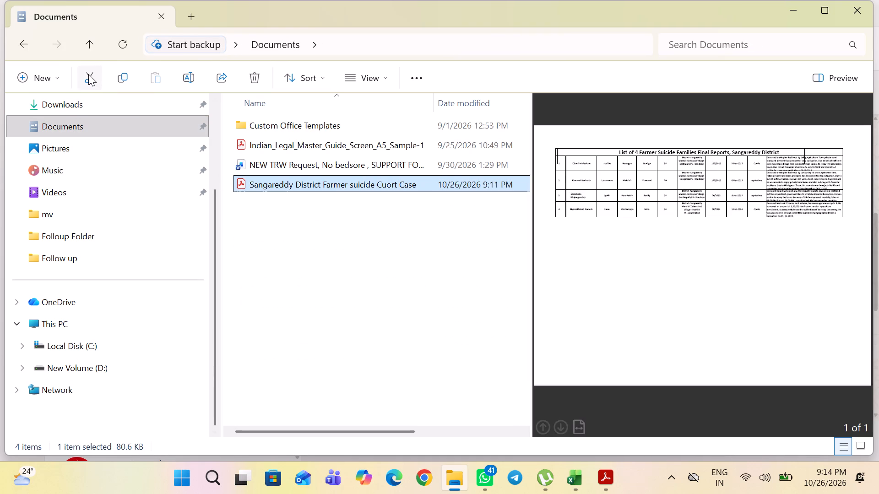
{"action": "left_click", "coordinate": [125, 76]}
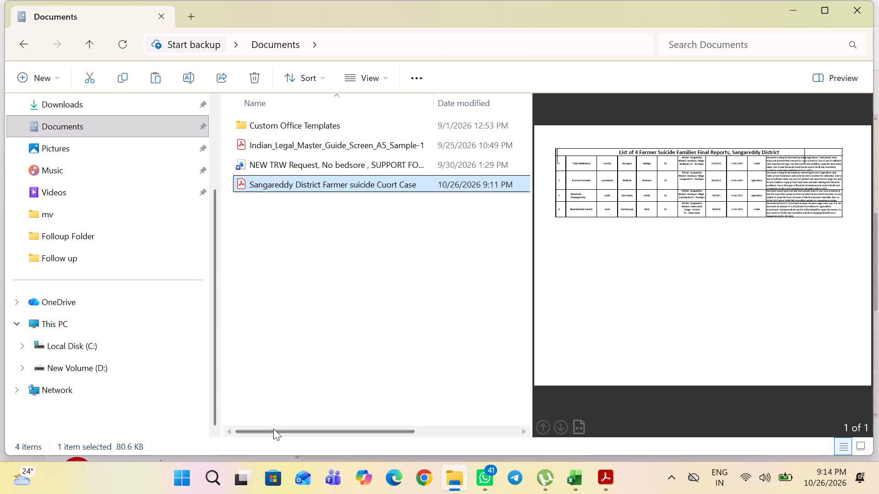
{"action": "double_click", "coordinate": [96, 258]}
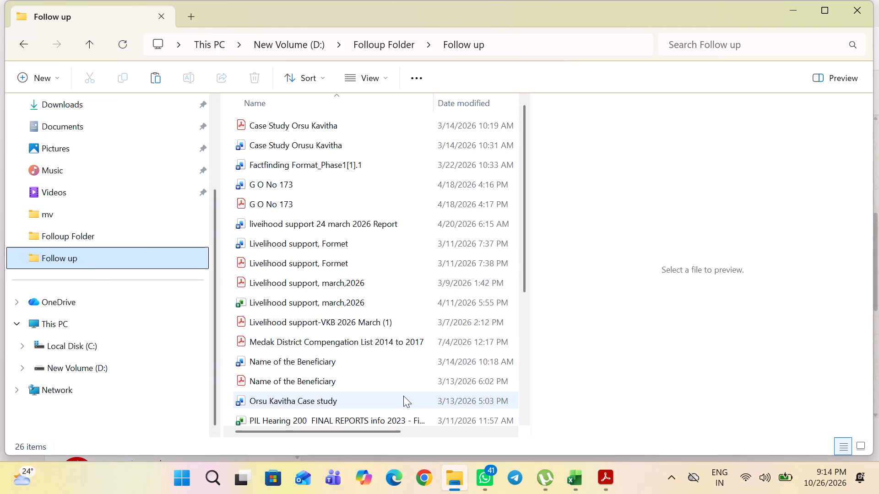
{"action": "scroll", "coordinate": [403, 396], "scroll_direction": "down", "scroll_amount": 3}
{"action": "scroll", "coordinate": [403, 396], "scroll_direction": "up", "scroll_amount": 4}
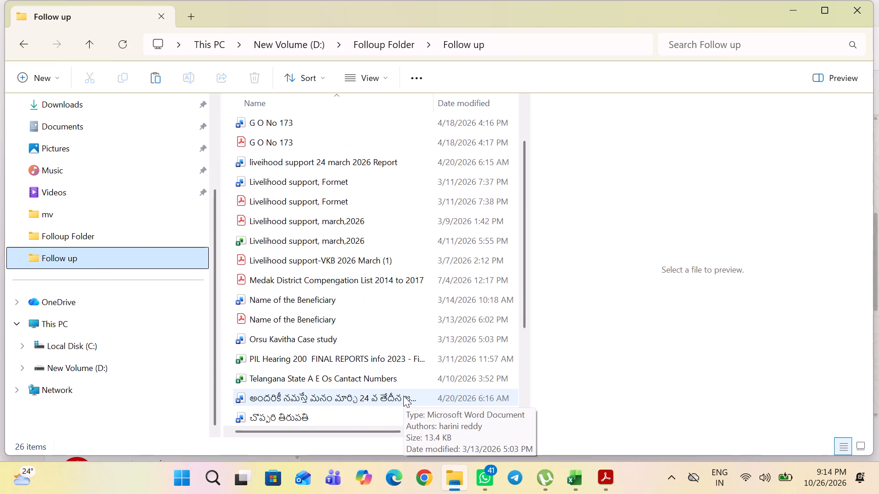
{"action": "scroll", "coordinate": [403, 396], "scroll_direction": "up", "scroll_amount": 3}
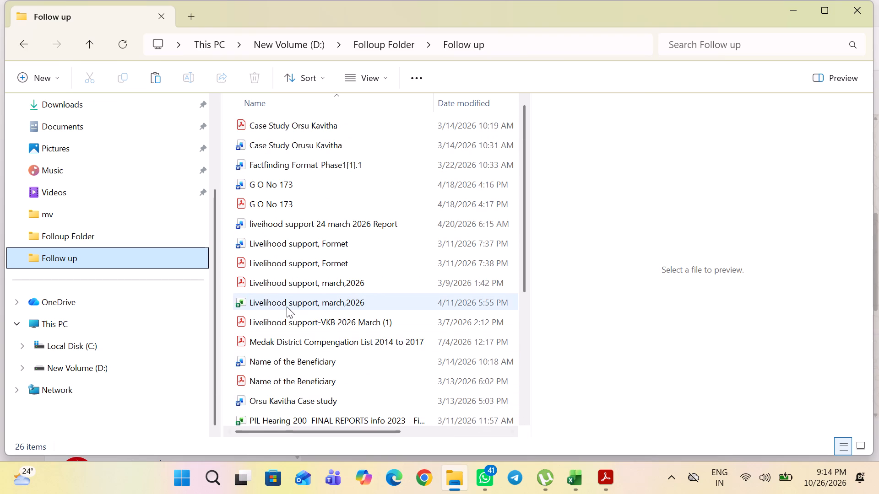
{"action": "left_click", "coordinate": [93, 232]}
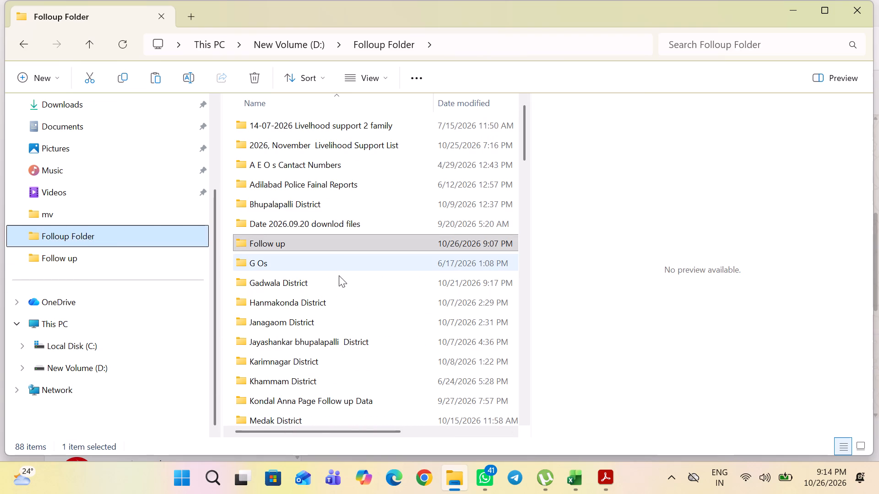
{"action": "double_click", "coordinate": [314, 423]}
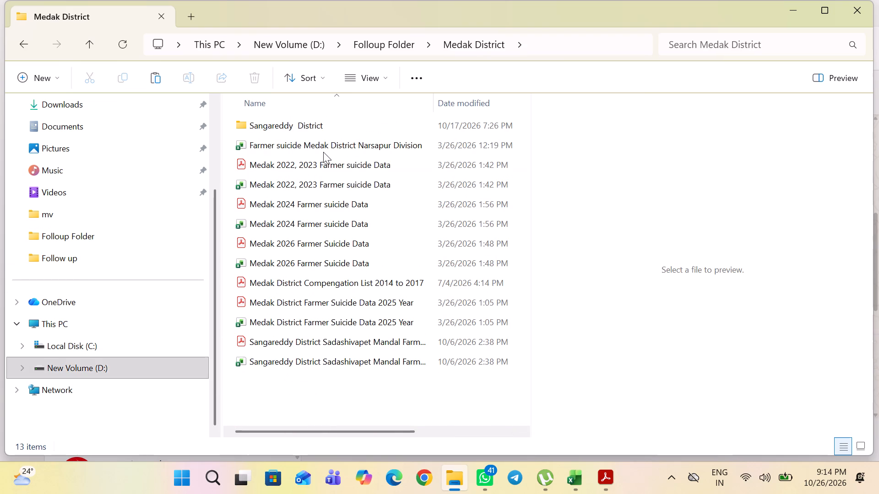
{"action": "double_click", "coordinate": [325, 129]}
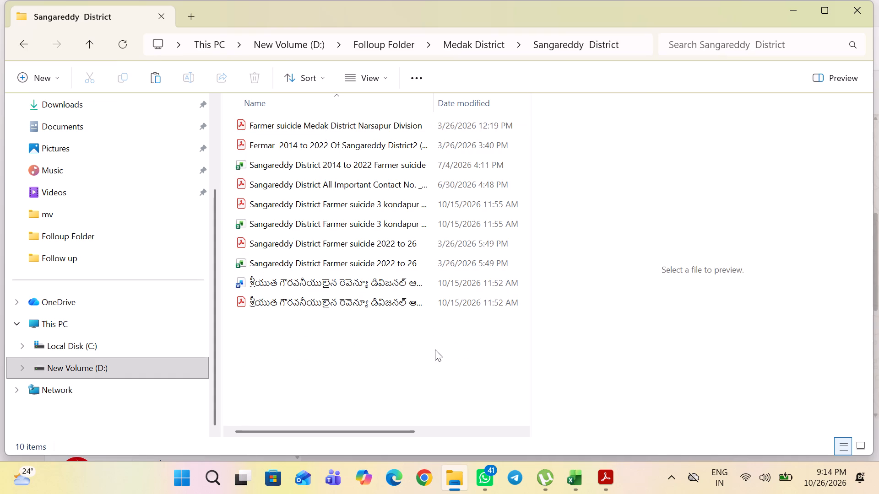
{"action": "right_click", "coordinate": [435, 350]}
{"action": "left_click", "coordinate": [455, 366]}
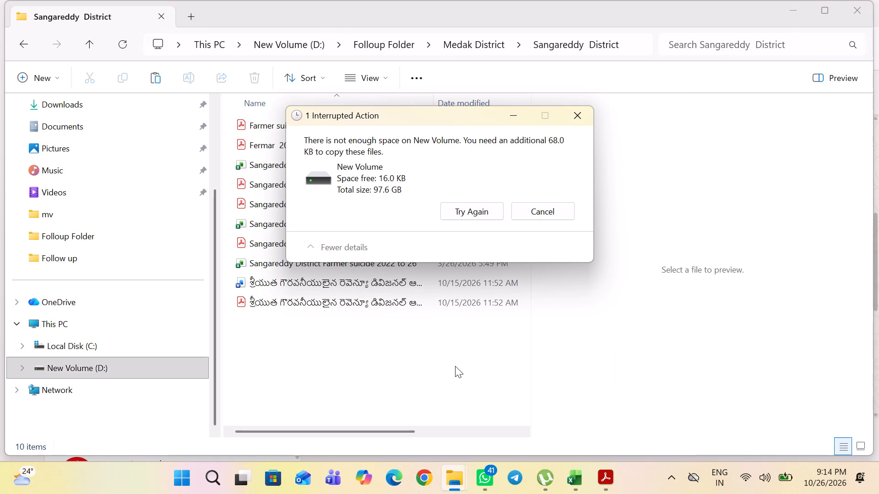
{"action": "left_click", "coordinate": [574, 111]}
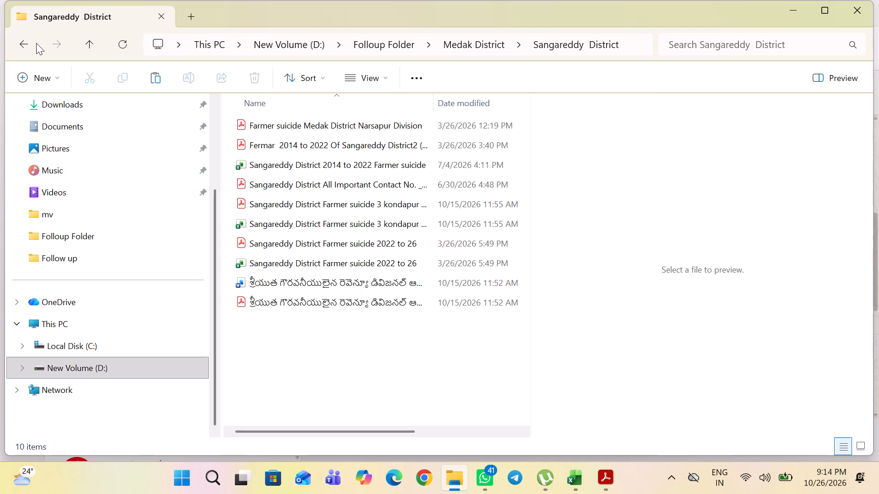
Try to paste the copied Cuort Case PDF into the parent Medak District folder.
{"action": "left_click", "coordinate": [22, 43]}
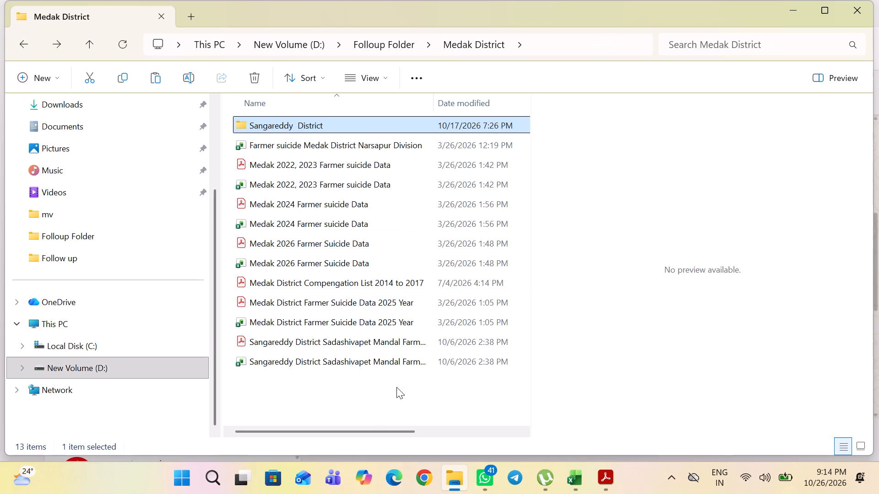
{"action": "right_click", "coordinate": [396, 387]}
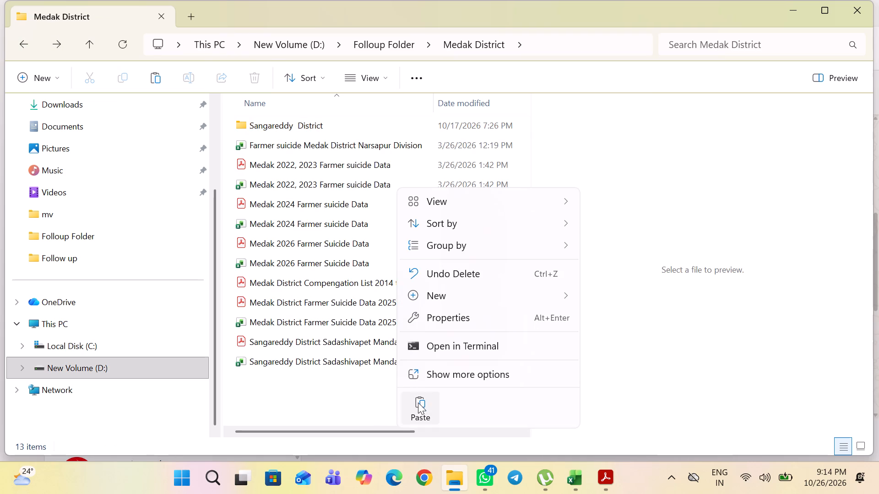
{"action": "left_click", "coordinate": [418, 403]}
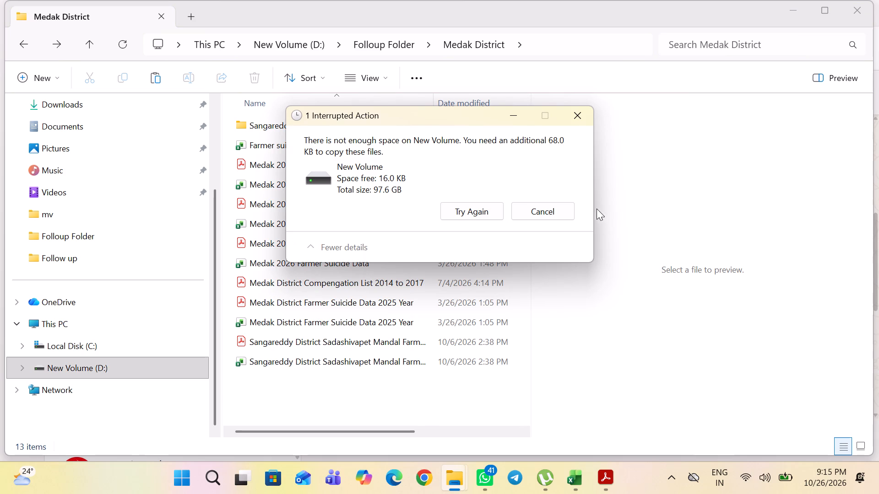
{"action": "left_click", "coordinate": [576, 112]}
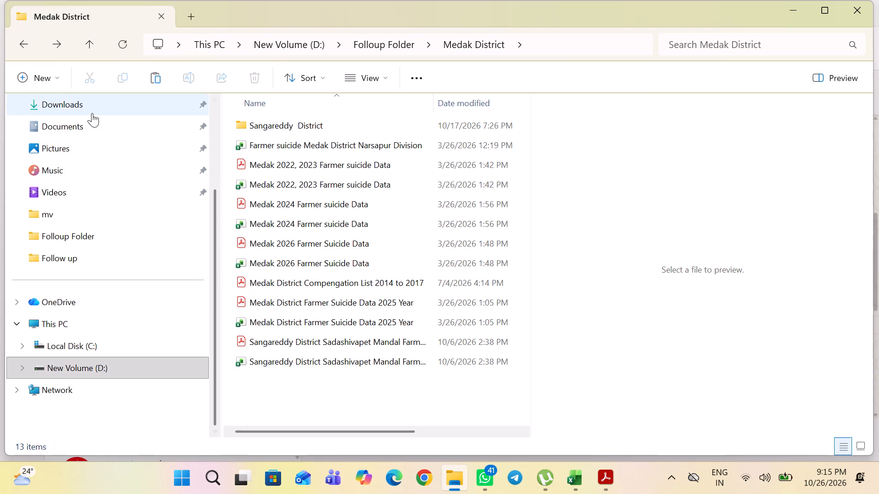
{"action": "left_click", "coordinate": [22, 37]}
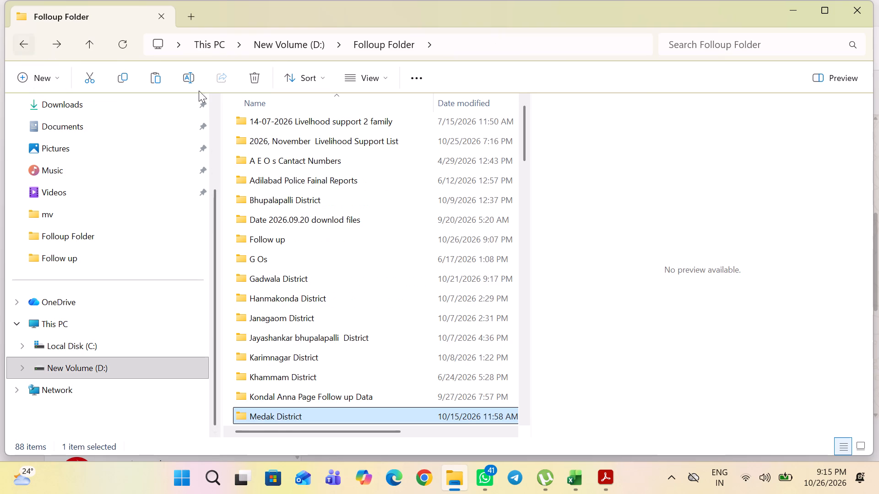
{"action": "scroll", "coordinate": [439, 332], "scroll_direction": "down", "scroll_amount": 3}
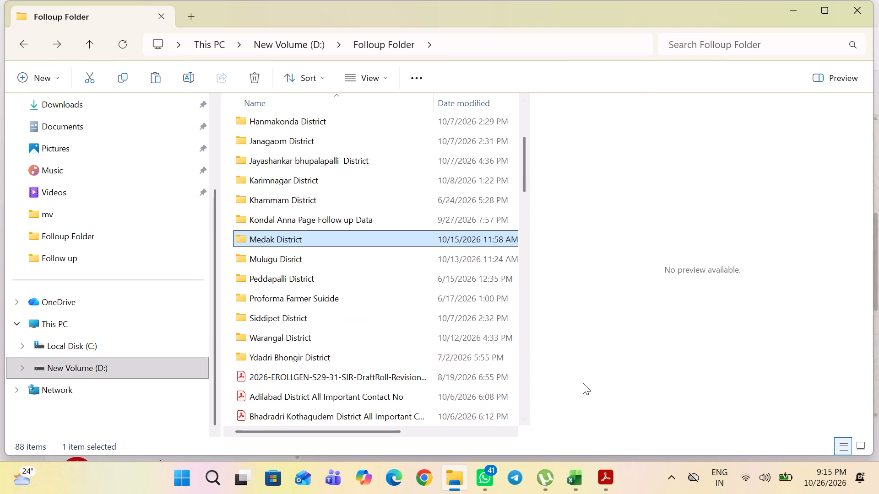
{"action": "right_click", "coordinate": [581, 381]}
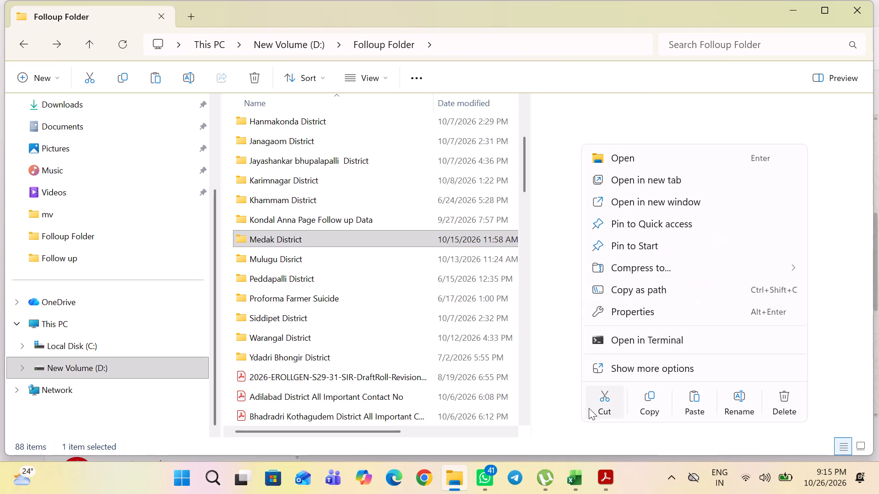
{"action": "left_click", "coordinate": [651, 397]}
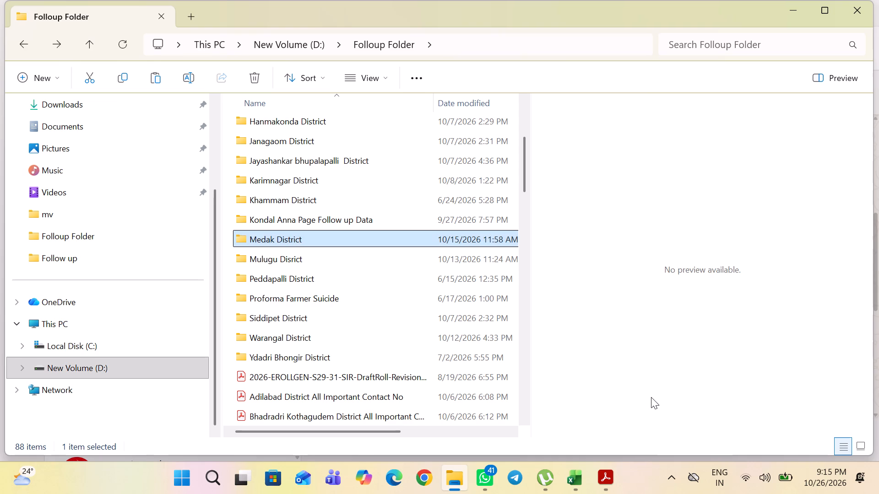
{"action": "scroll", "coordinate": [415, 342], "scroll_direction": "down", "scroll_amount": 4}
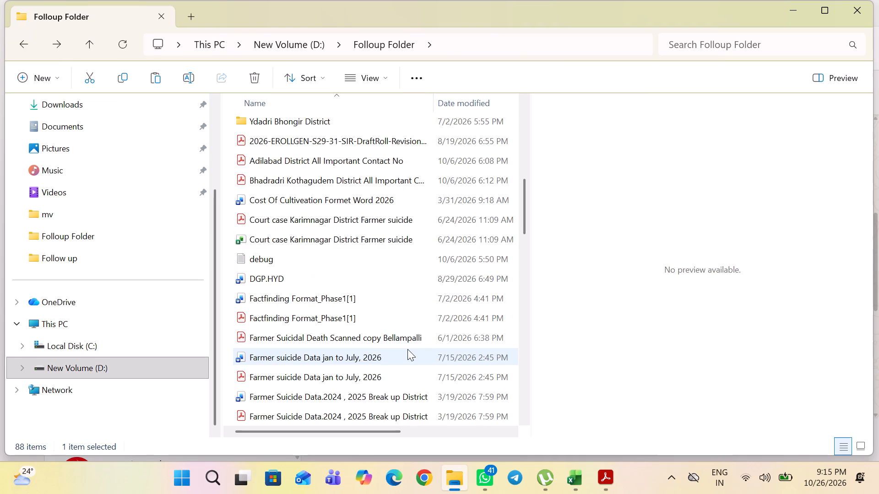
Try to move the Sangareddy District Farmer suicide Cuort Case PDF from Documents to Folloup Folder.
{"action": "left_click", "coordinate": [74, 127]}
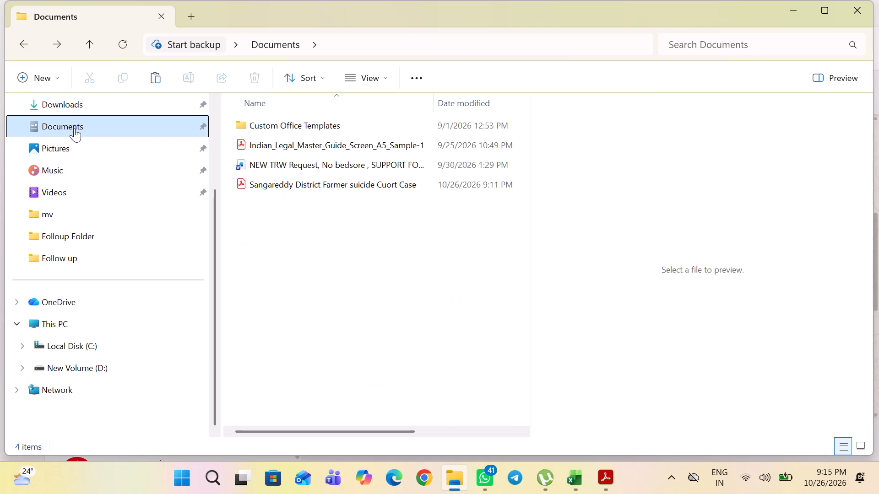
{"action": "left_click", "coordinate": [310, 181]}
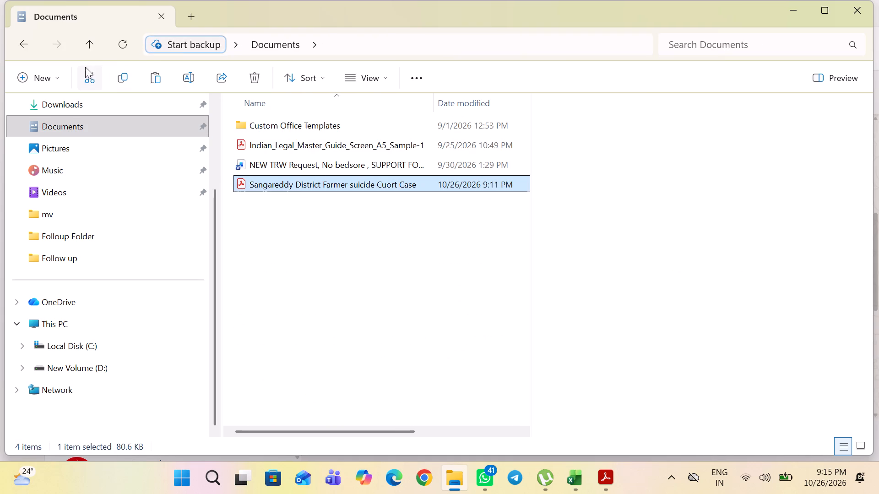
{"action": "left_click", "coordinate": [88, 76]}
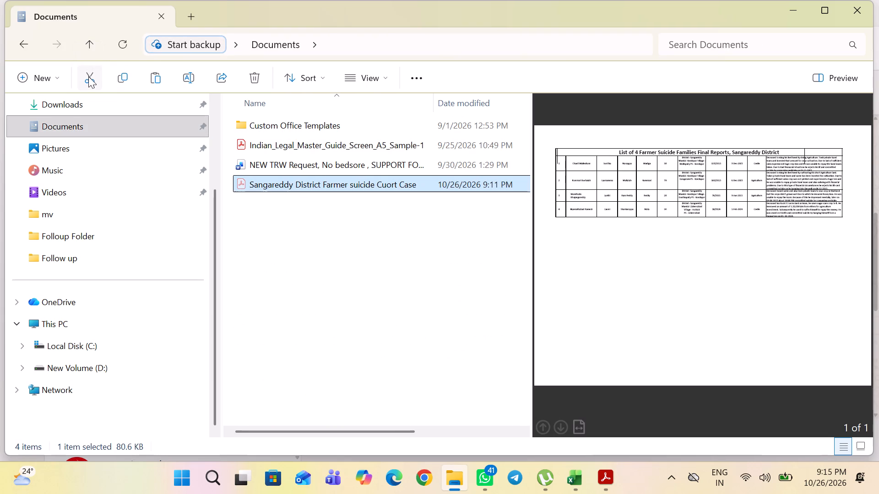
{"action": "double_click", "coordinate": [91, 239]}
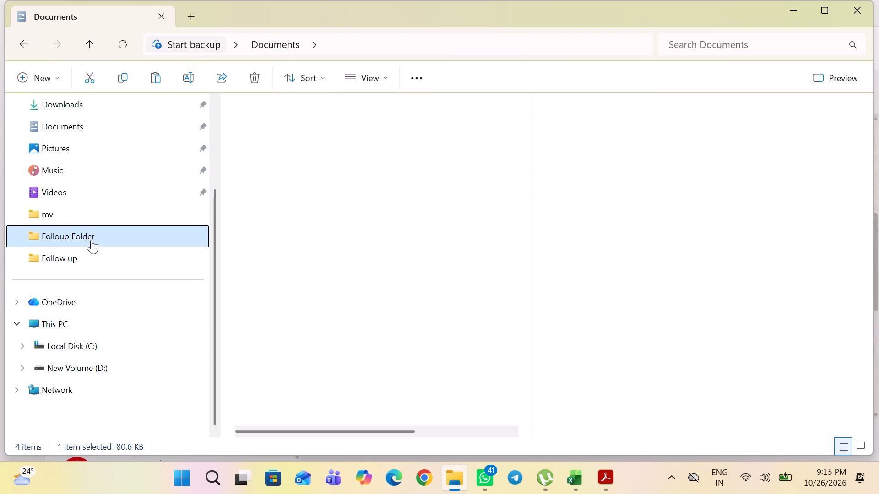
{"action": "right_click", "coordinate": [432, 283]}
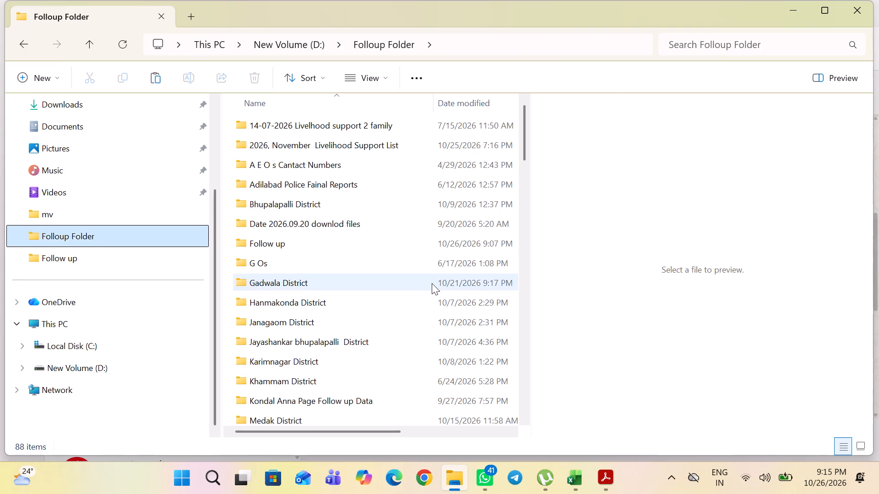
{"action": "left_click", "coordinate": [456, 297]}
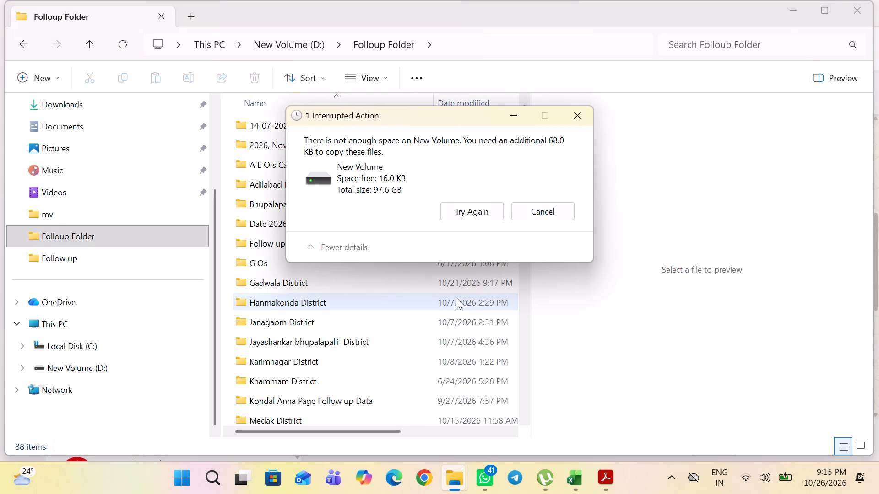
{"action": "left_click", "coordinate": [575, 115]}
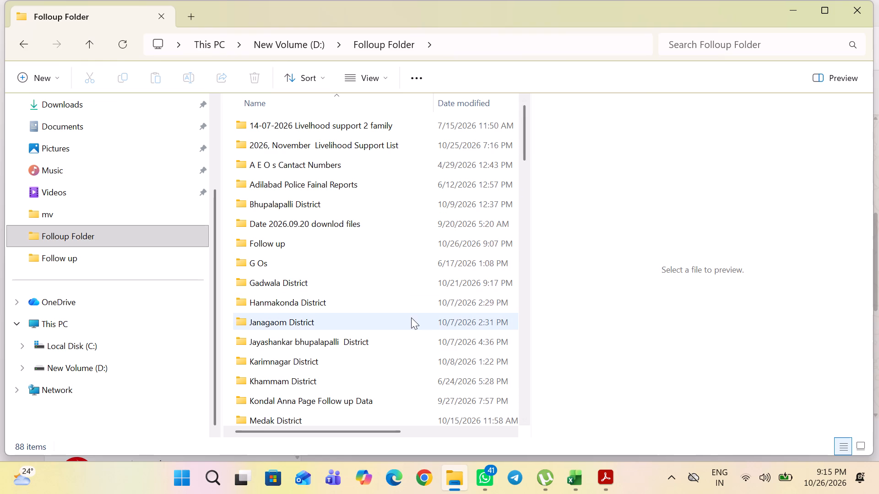
Look through the folders and files in Folloup Folder on drive D for the Sangareddy District material.
{"action": "scroll", "coordinate": [411, 317], "scroll_direction": "down", "scroll_amount": 3}
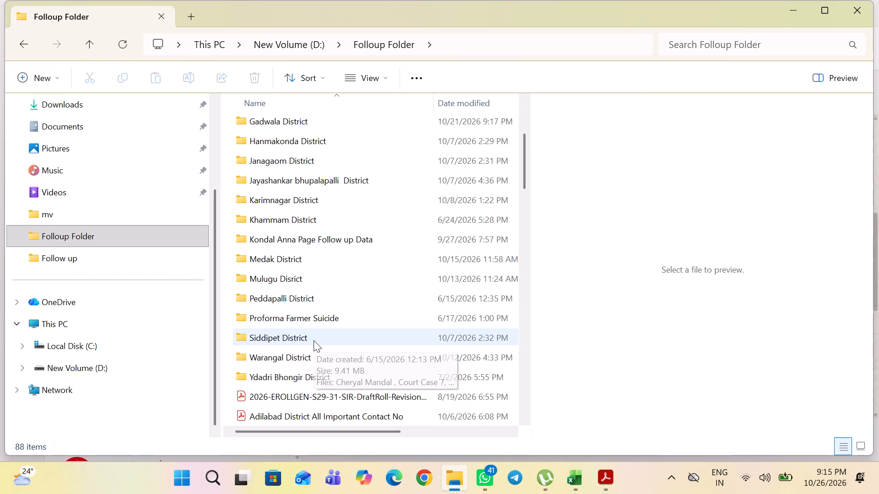
{"action": "scroll", "coordinate": [314, 340], "scroll_direction": "down", "scroll_amount": 6}
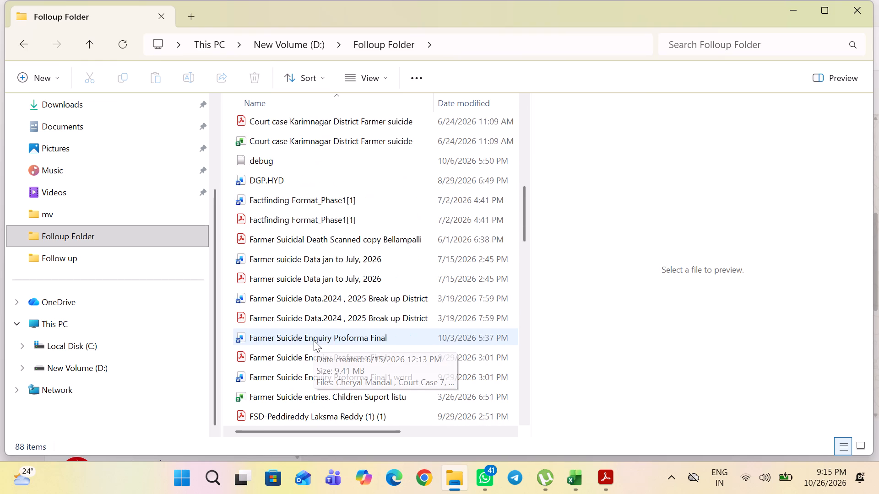
{"action": "scroll", "coordinate": [314, 340], "scroll_direction": "down", "scroll_amount": 20}
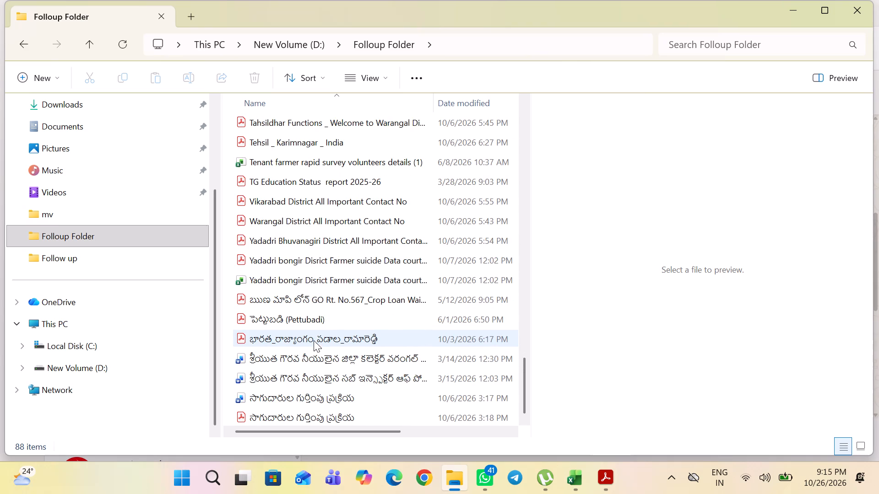
{"action": "scroll", "coordinate": [314, 340], "scroll_direction": "up", "scroll_amount": 8}
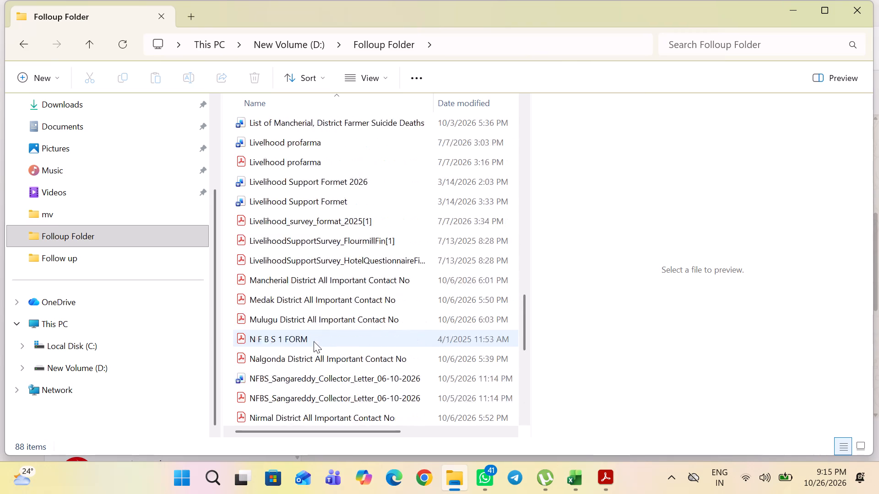
{"action": "scroll", "coordinate": [314, 341], "scroll_direction": "up", "scroll_amount": 10}
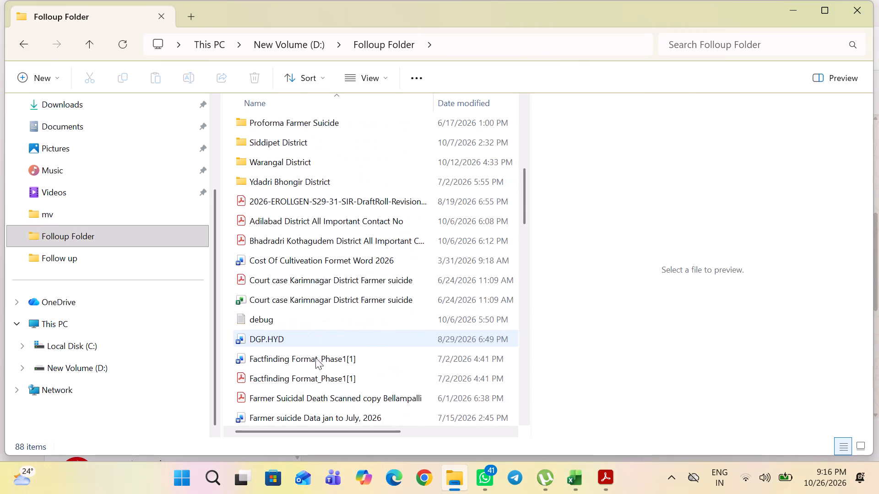
{"action": "left_click", "coordinate": [104, 365]}
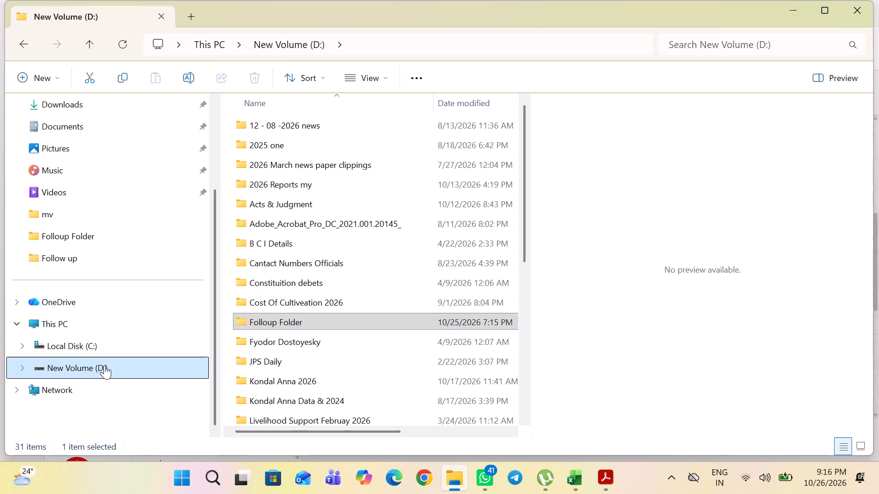
{"action": "double_click", "coordinate": [362, 319]}
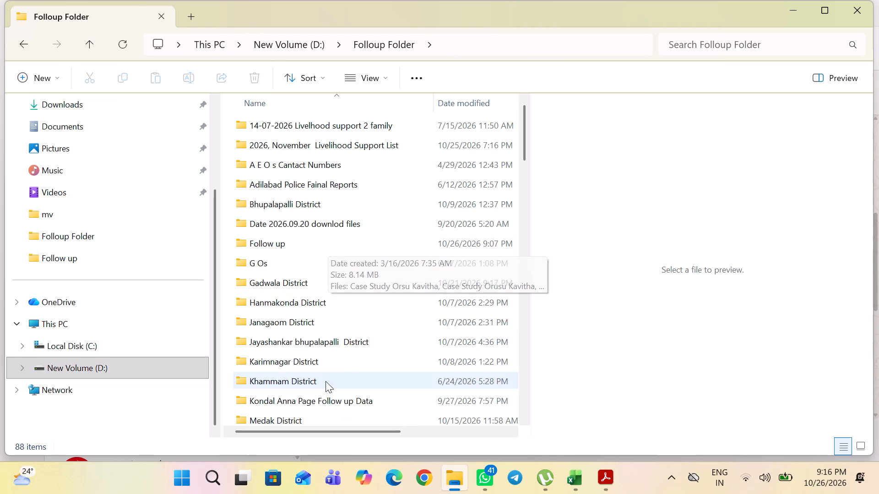
{"action": "scroll", "coordinate": [347, 371], "scroll_direction": "down", "scroll_amount": 2}
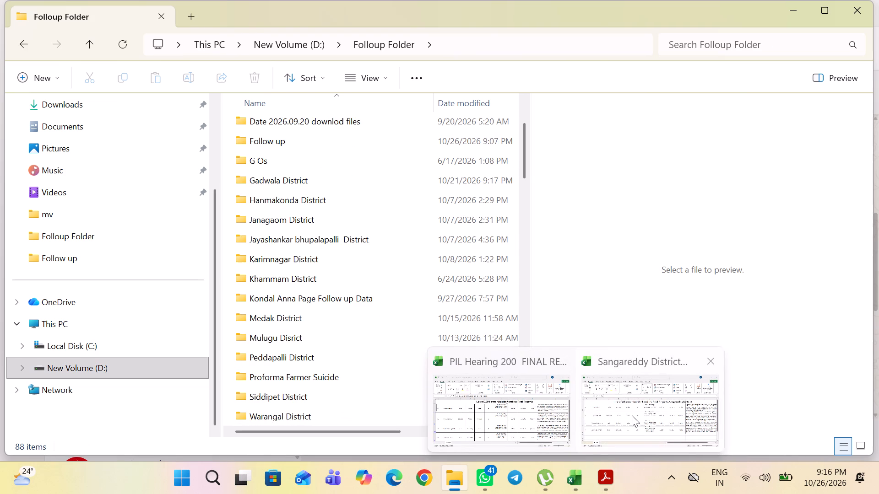
Switch to Excel and save a copy of the Sangareddy District Farmer suicide Cuort Case workbook in Folloup Folder > Medak District > Sangareddy District on drive D.
{"action": "left_click", "coordinate": [632, 415]}
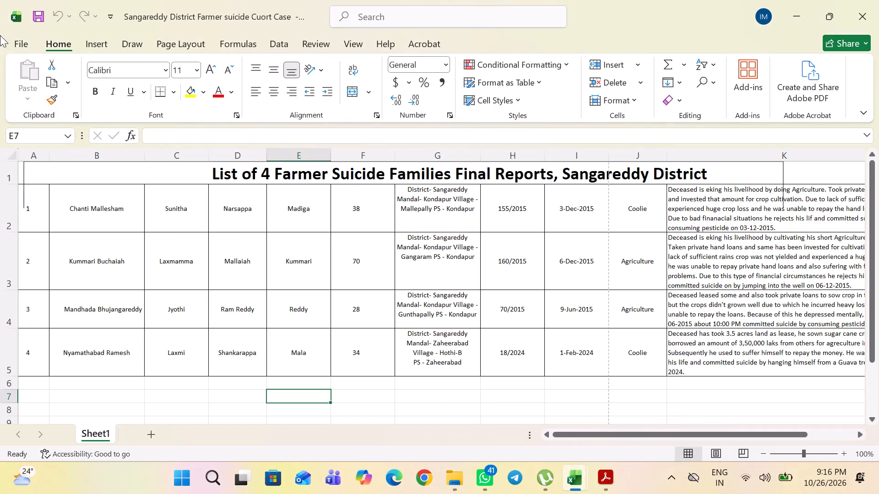
{"action": "left_click", "coordinate": [27, 41]}
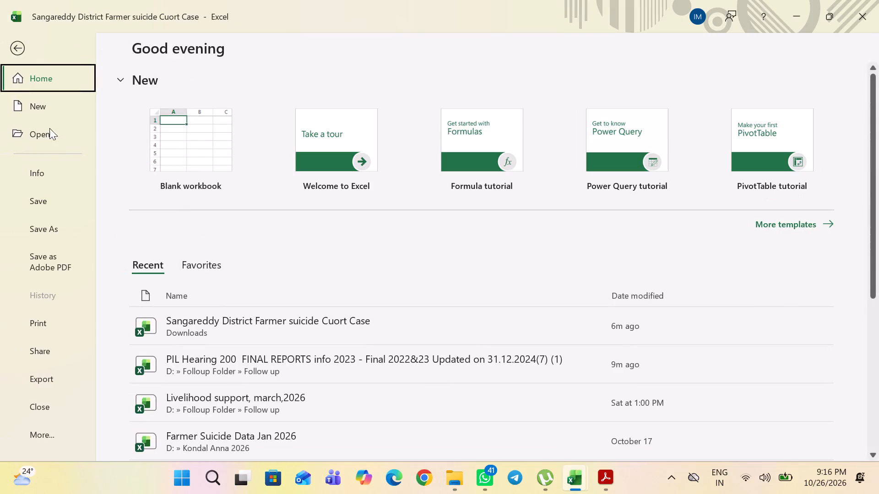
{"action": "left_click", "coordinate": [45, 223]}
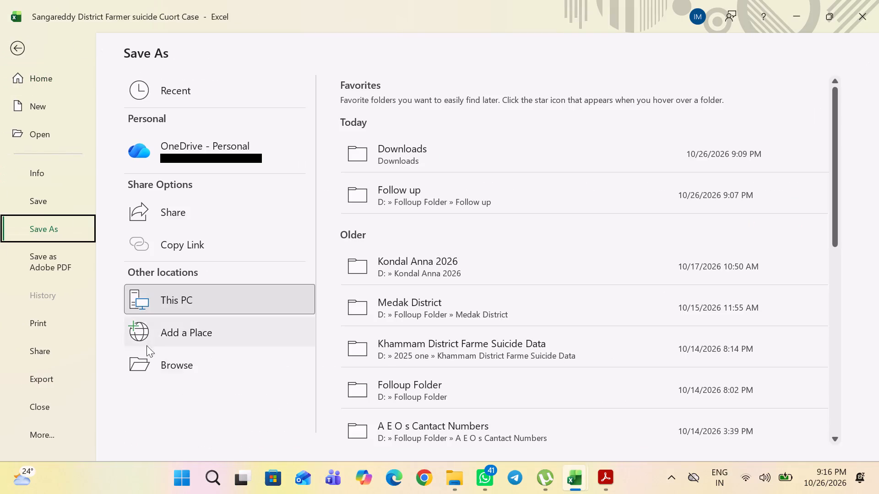
{"action": "left_click", "coordinate": [176, 364]}
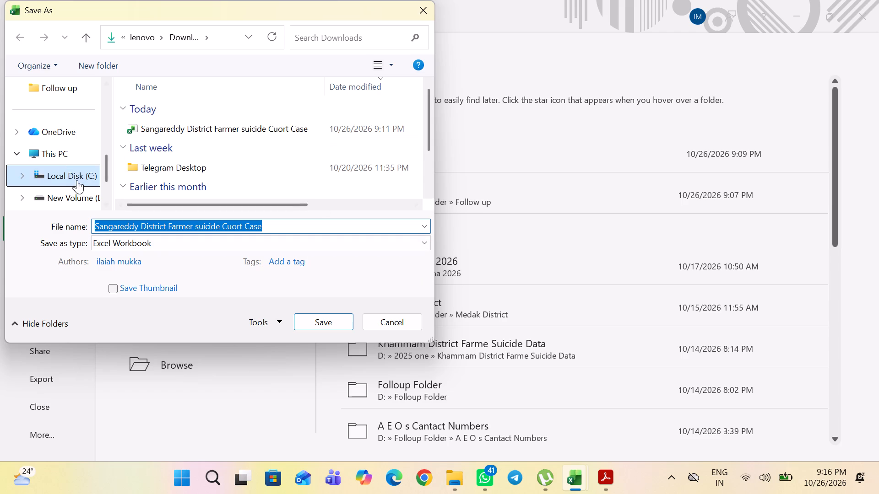
{"action": "scroll", "coordinate": [87, 183], "scroll_direction": "down", "scroll_amount": 3}
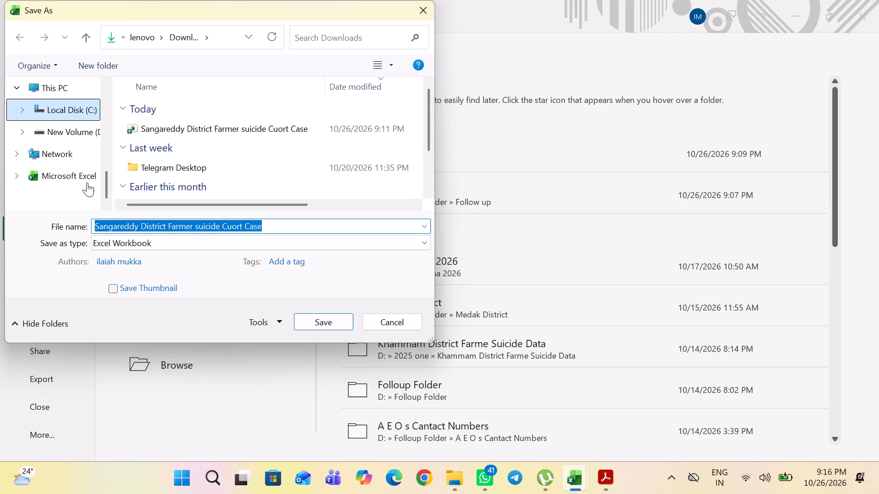
{"action": "scroll", "coordinate": [87, 183], "scroll_direction": "down", "scroll_amount": 3}
{"action": "scroll", "coordinate": [84, 176], "scroll_direction": "up", "scroll_amount": 1}
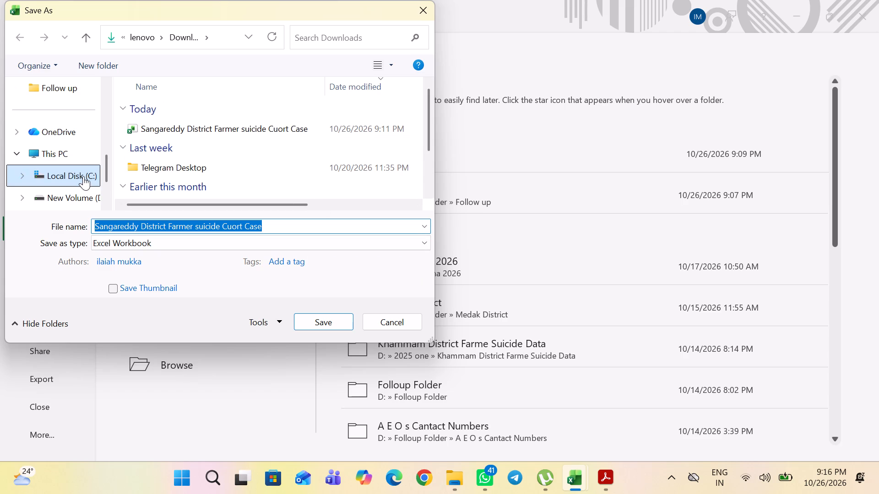
{"action": "left_click", "coordinate": [80, 197]}
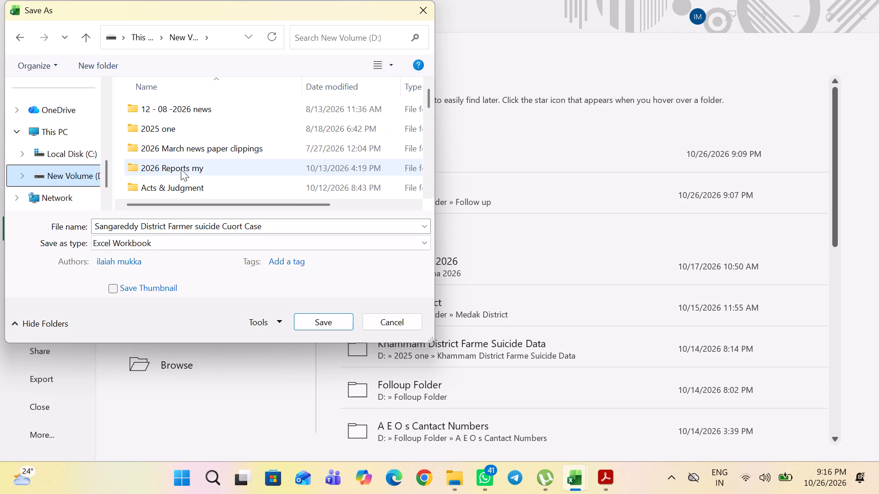
{"action": "scroll", "coordinate": [227, 167], "scroll_direction": "down", "scroll_amount": 2}
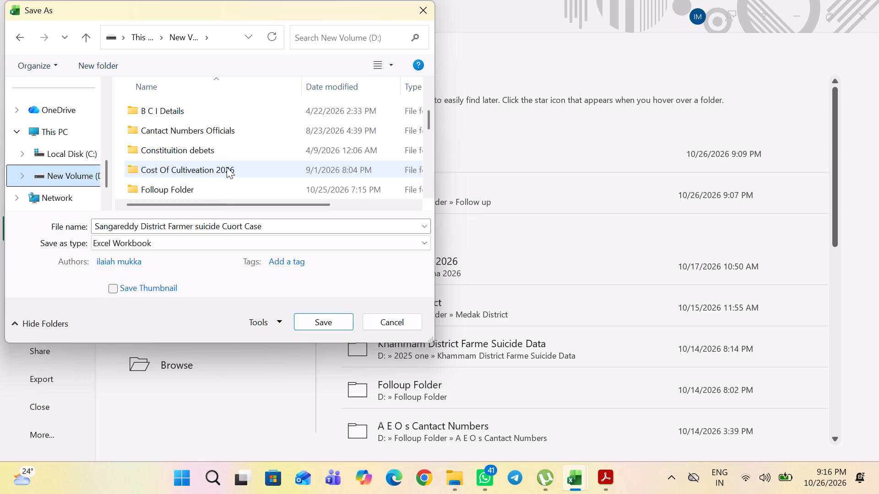
{"action": "double_click", "coordinate": [192, 188]}
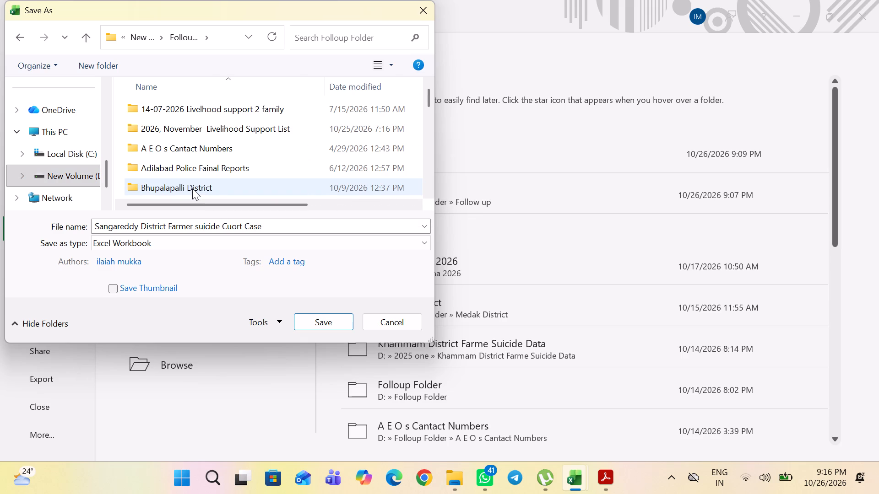
{"action": "scroll", "coordinate": [214, 180], "scroll_direction": "down", "scroll_amount": 2}
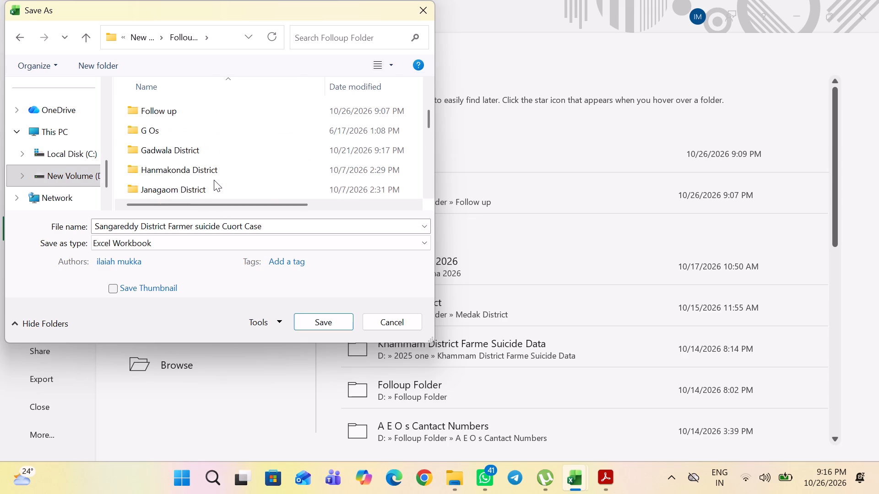
{"action": "scroll", "coordinate": [214, 180], "scroll_direction": "down", "scroll_amount": 2}
{"action": "double_click", "coordinate": [195, 167]}
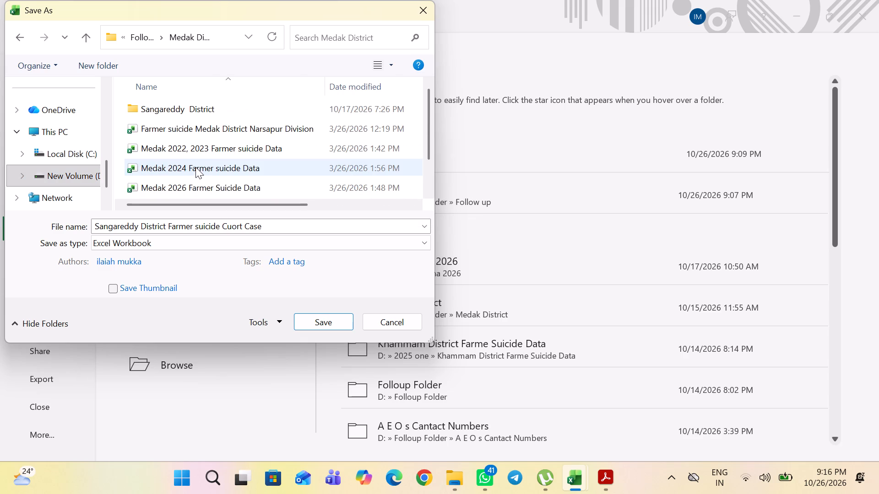
{"action": "double_click", "coordinate": [217, 103]}
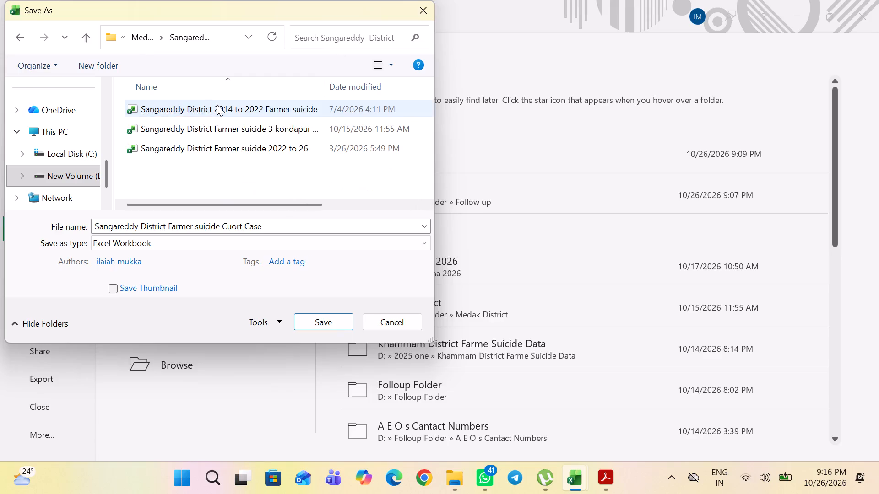
{"action": "left_click", "coordinate": [330, 319]}
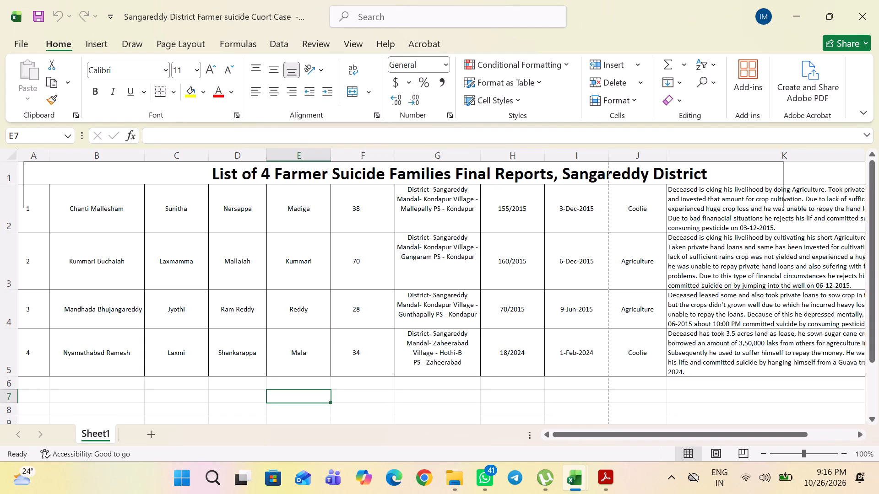
Choose Landscape orientation and save Sheet1 as an Adobe PDF fitted to paper width in the Sangareddy District folder, keeping the suggested file name.
{"action": "left_click", "coordinate": [190, 44]}
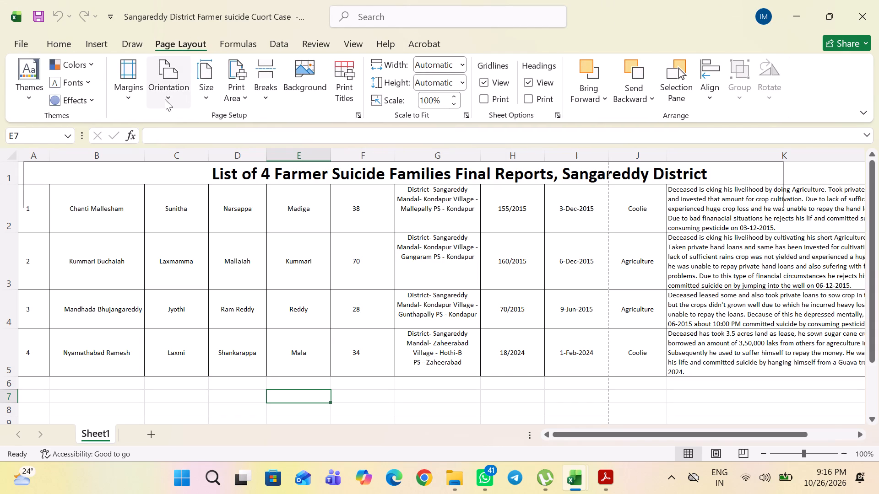
{"action": "left_click", "coordinate": [168, 97]}
{"action": "left_click", "coordinate": [166, 154]}
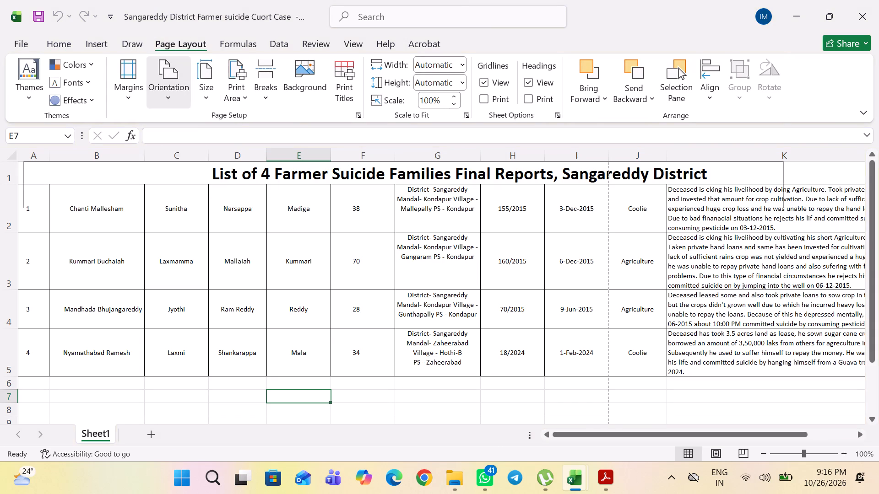
{"action": "left_click", "coordinate": [17, 38]}
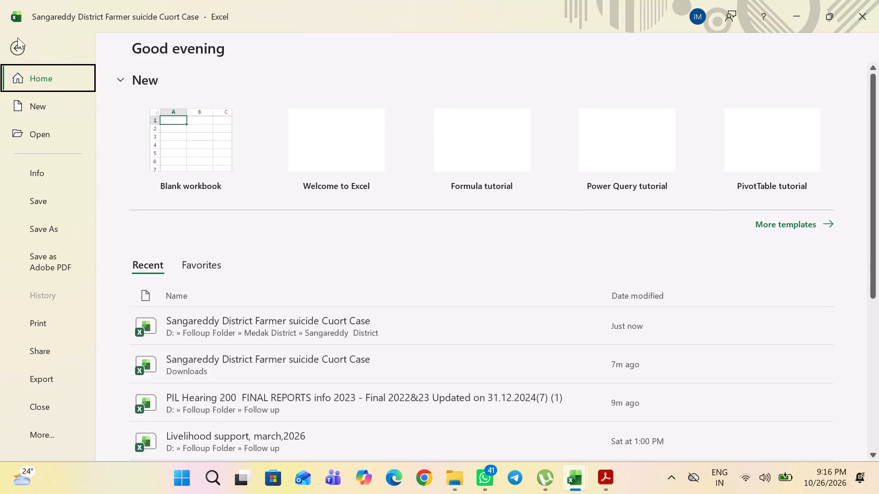
{"action": "left_click", "coordinate": [50, 266]}
{"action": "left_click", "coordinate": [314, 326]}
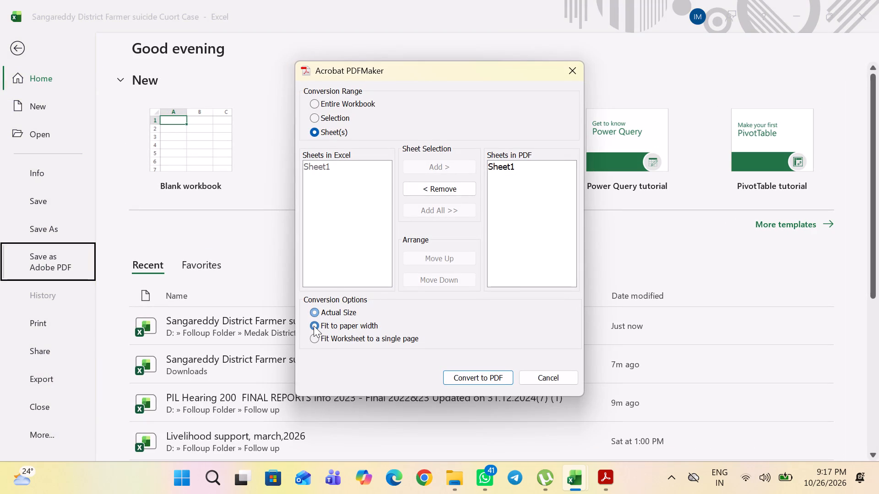
{"action": "left_click", "coordinate": [483, 375]}
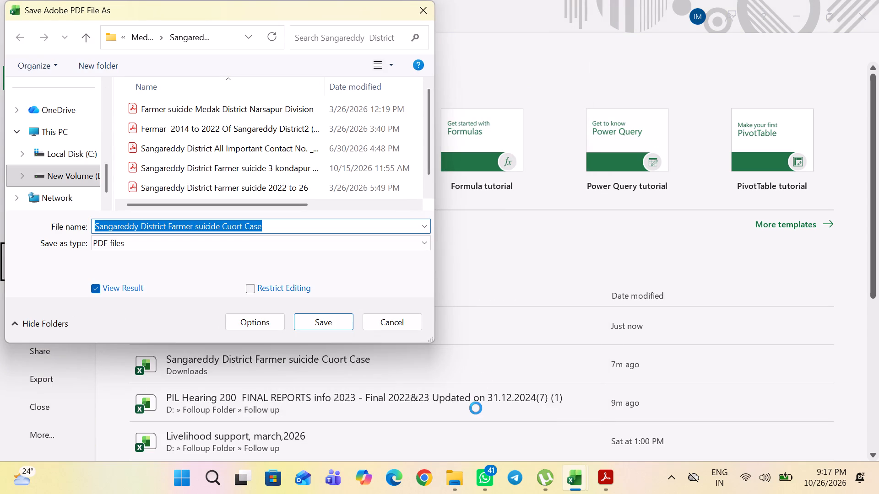
{"action": "left_click", "coordinate": [330, 323]}
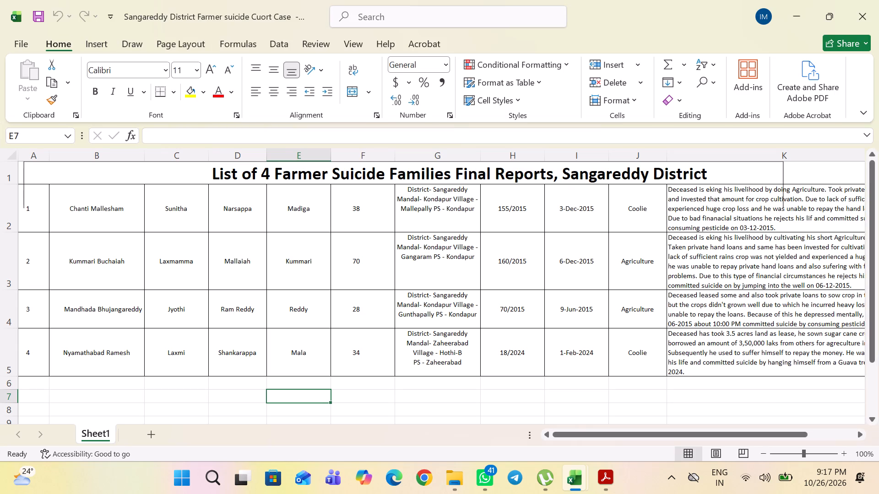
Close the Sangareddy District Farmer suicide Cuort Case workbook.
{"action": "left_click", "coordinate": [866, 18]}
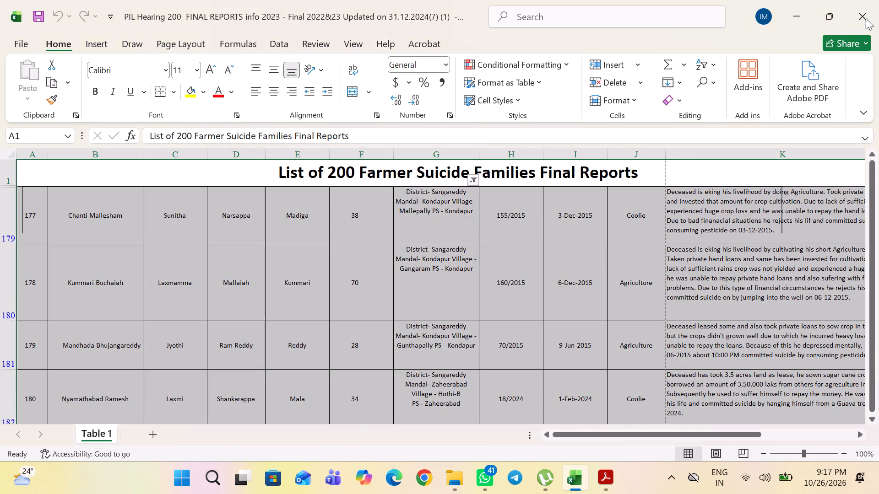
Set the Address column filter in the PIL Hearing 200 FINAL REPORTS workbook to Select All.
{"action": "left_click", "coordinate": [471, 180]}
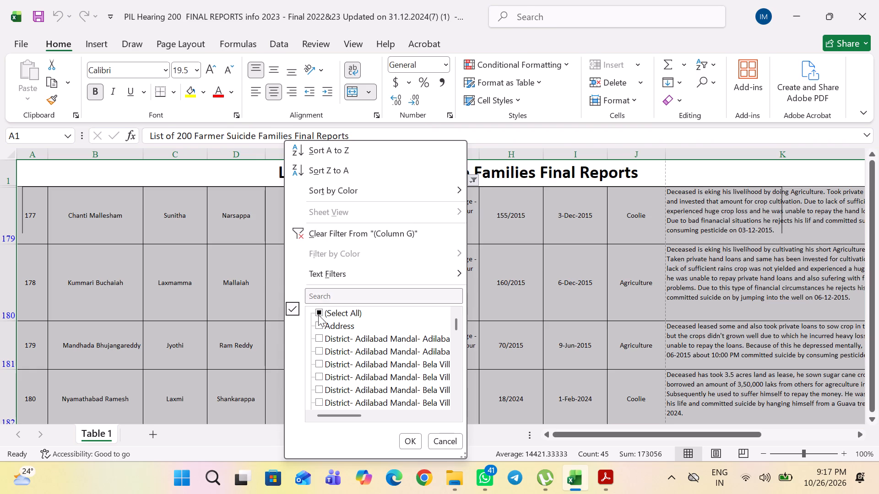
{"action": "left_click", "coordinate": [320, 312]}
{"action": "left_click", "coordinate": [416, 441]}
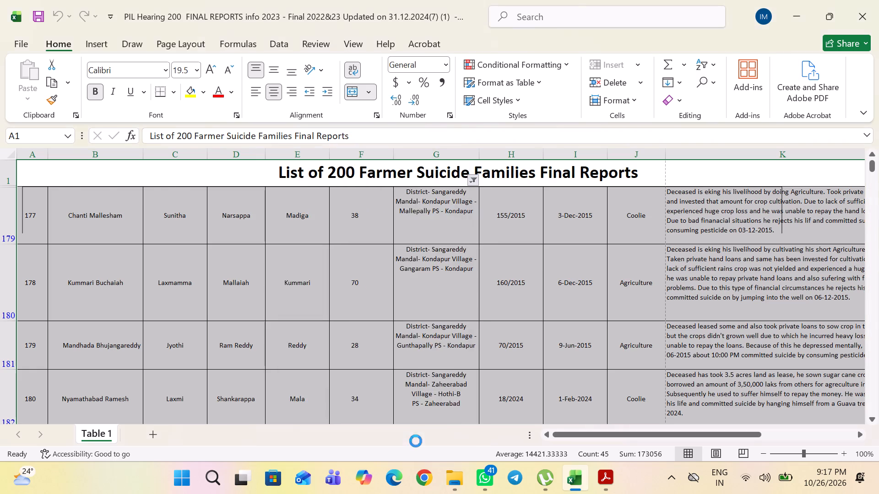
Close the PIL Hearing 200 FINAL REPORTS workbook without saving its changes.
{"action": "left_click", "coordinate": [862, 19]}
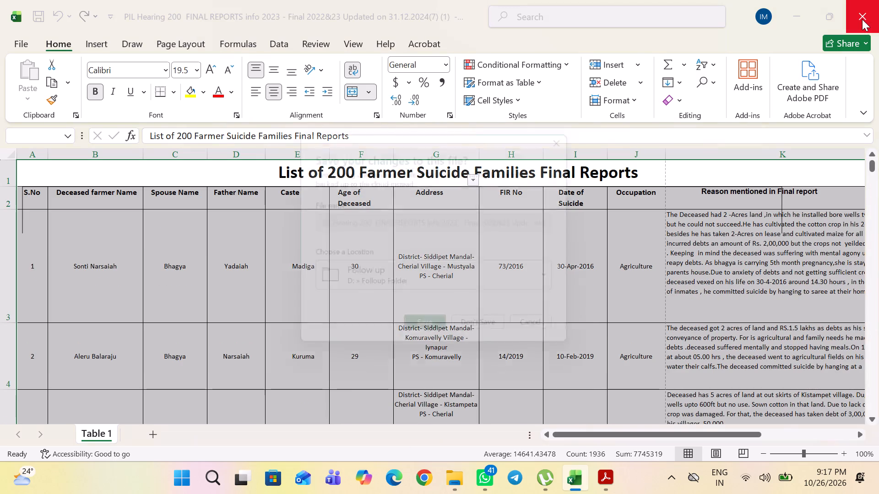
{"action": "left_click", "coordinate": [499, 337]}
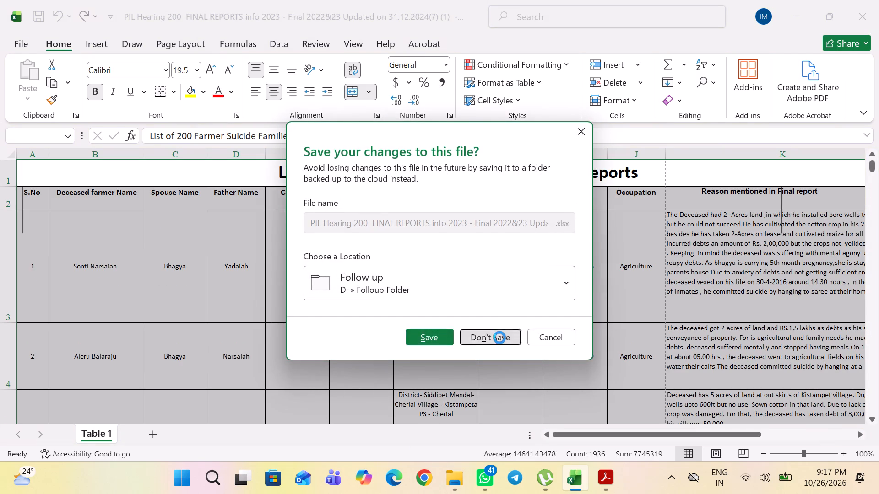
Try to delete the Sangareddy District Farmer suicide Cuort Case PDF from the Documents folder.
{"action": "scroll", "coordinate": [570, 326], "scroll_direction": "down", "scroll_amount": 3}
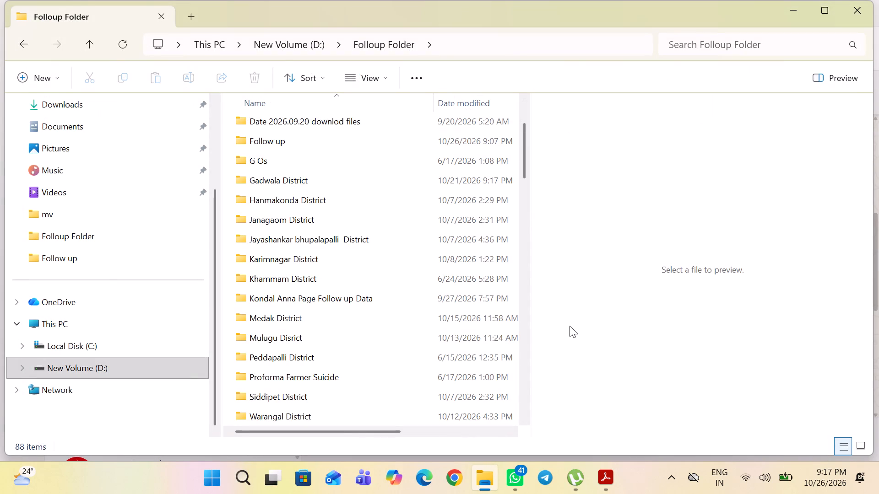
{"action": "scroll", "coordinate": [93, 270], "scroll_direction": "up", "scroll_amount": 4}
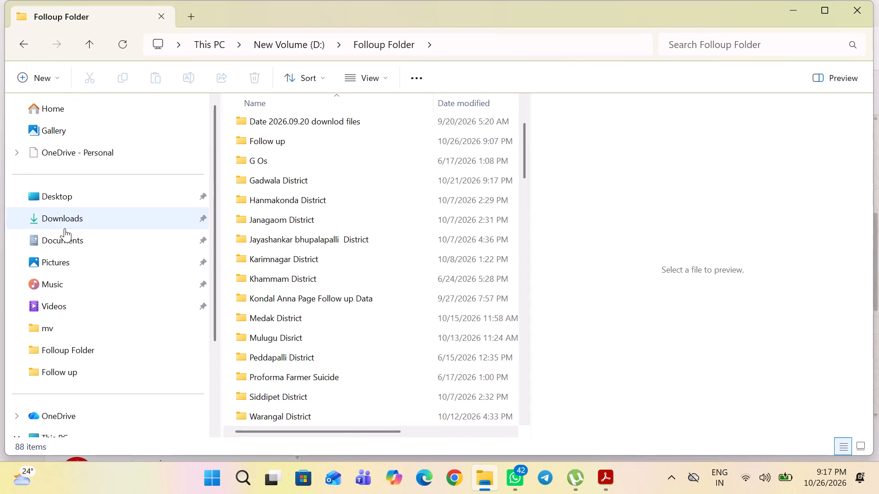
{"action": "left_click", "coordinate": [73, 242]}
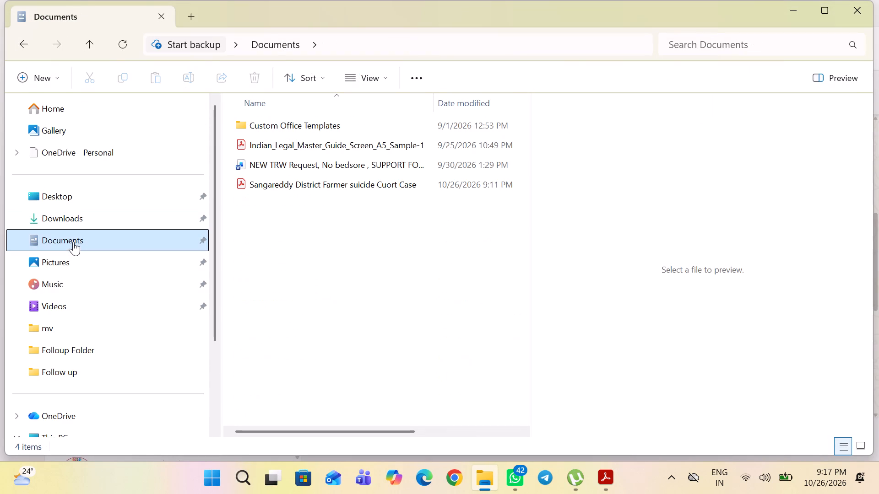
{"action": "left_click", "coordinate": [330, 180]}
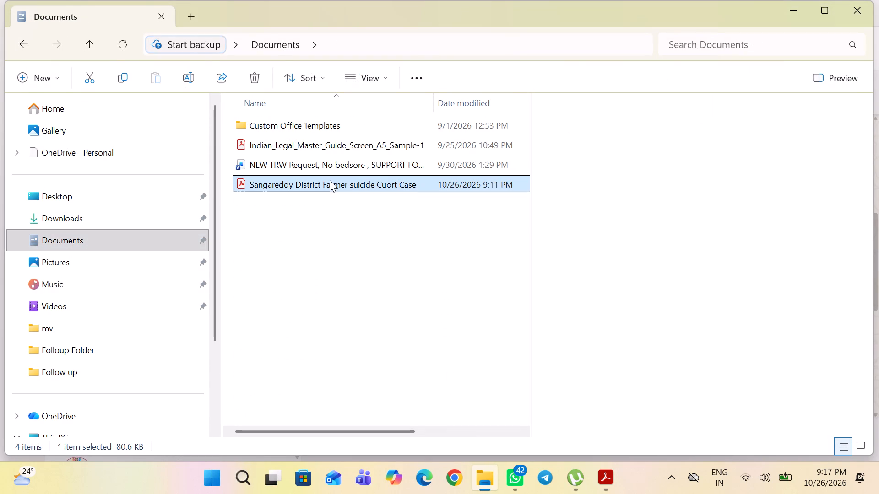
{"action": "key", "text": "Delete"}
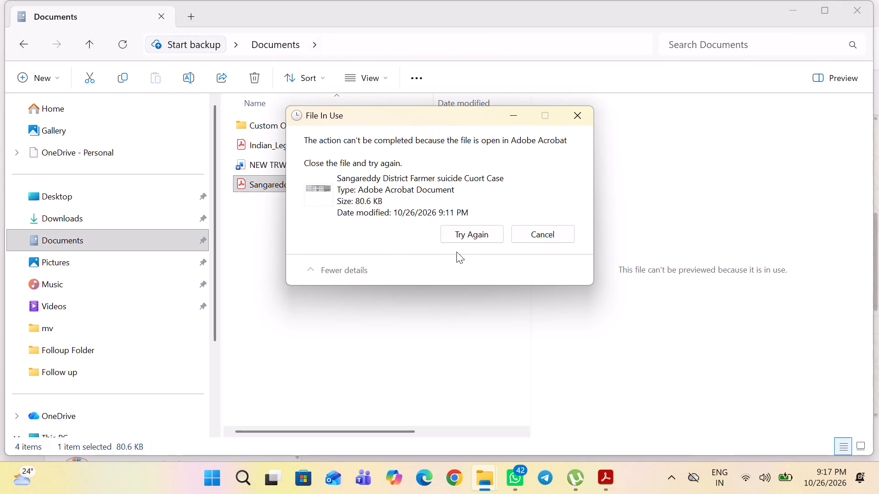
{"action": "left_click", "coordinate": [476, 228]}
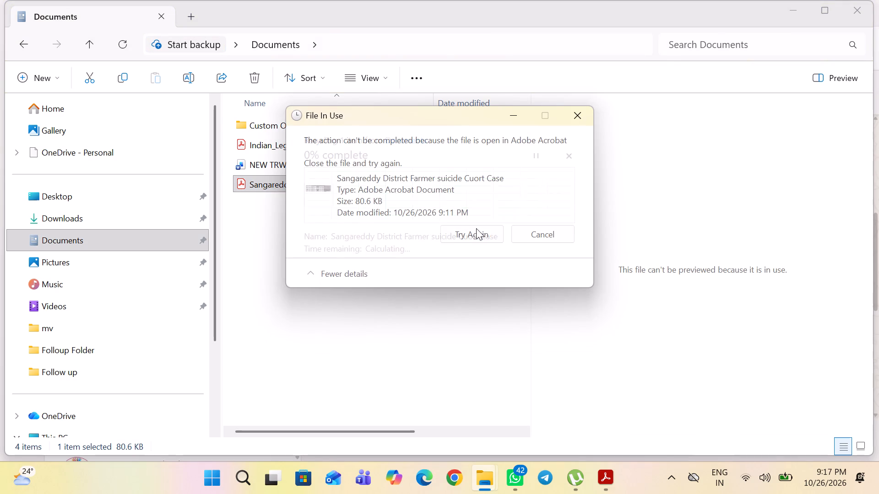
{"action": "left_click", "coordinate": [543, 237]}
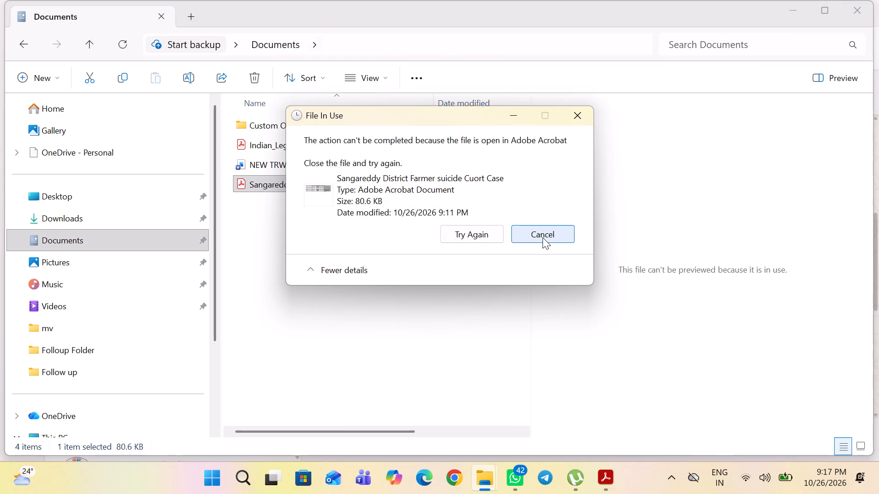
Switch to Adobe Acrobat and close the Sangareddy District Farmer suicide Cuort Case PDF.
{"action": "left_click", "coordinate": [607, 474]}
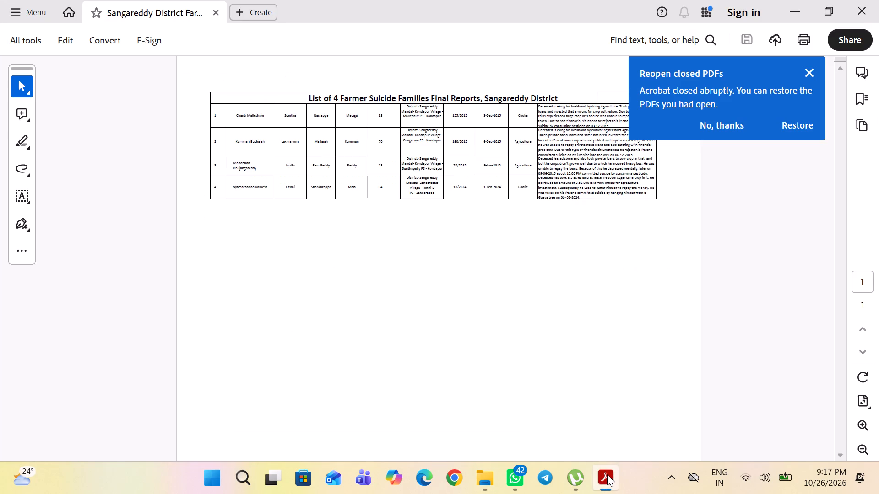
{"action": "left_click", "coordinate": [216, 13]}
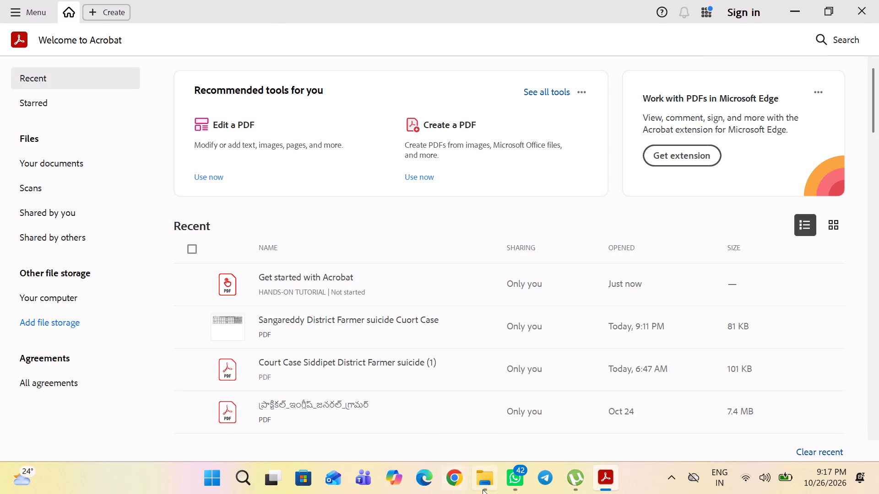